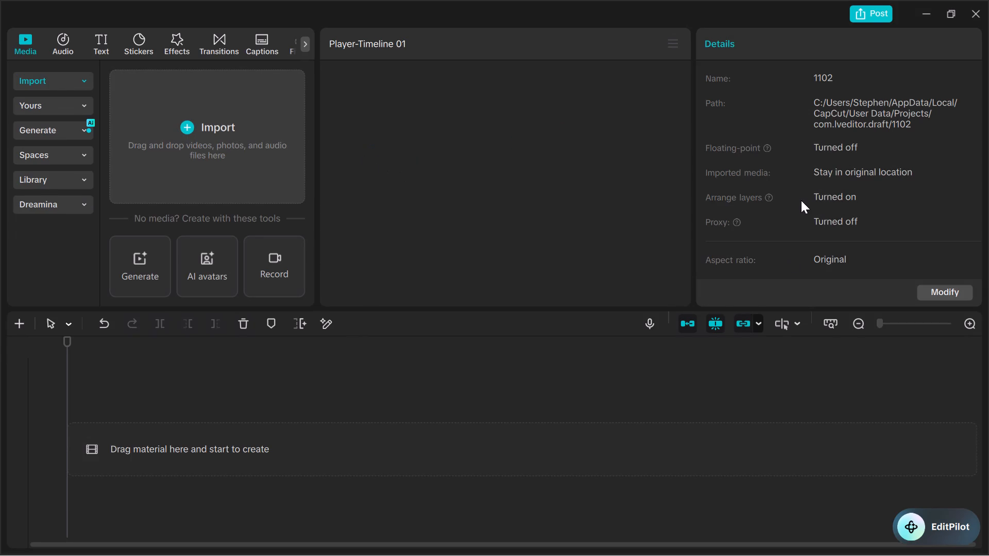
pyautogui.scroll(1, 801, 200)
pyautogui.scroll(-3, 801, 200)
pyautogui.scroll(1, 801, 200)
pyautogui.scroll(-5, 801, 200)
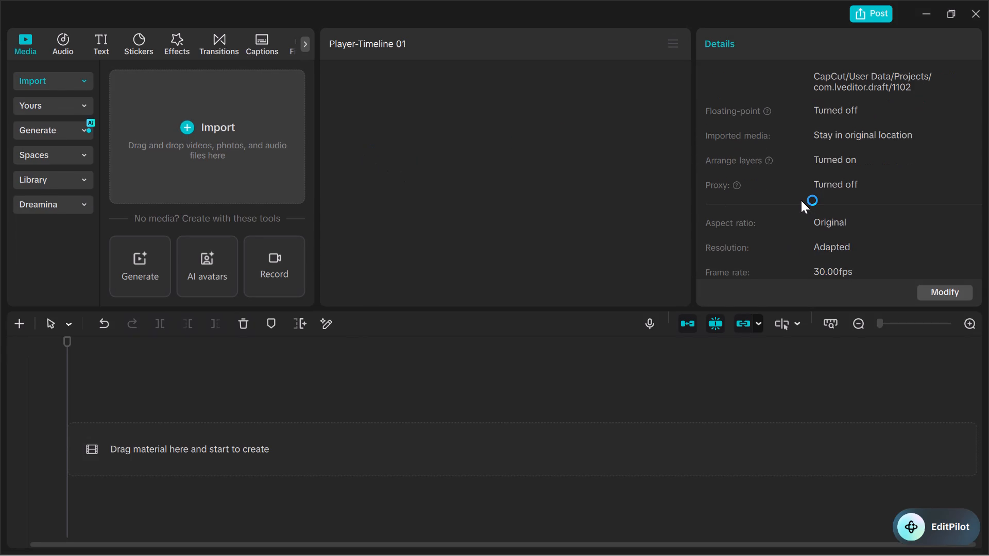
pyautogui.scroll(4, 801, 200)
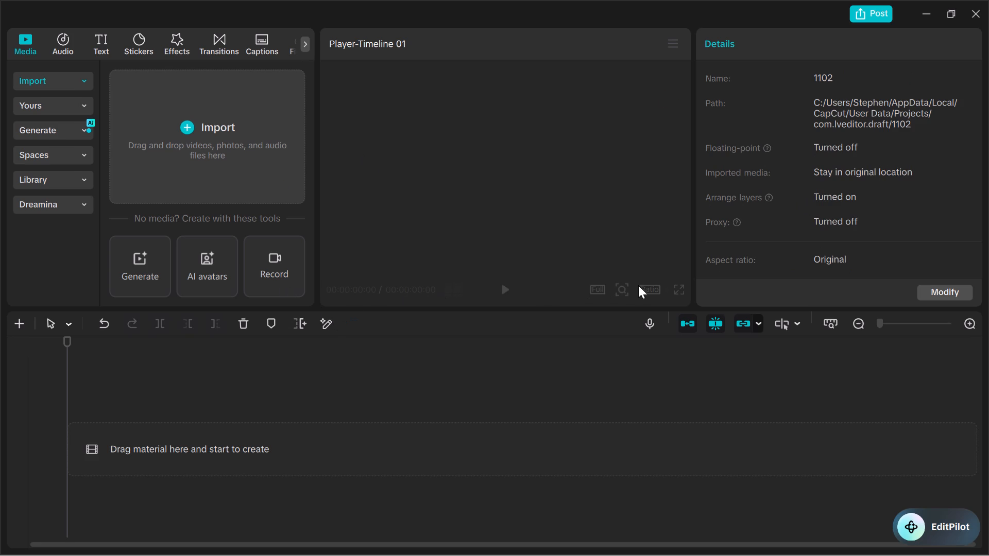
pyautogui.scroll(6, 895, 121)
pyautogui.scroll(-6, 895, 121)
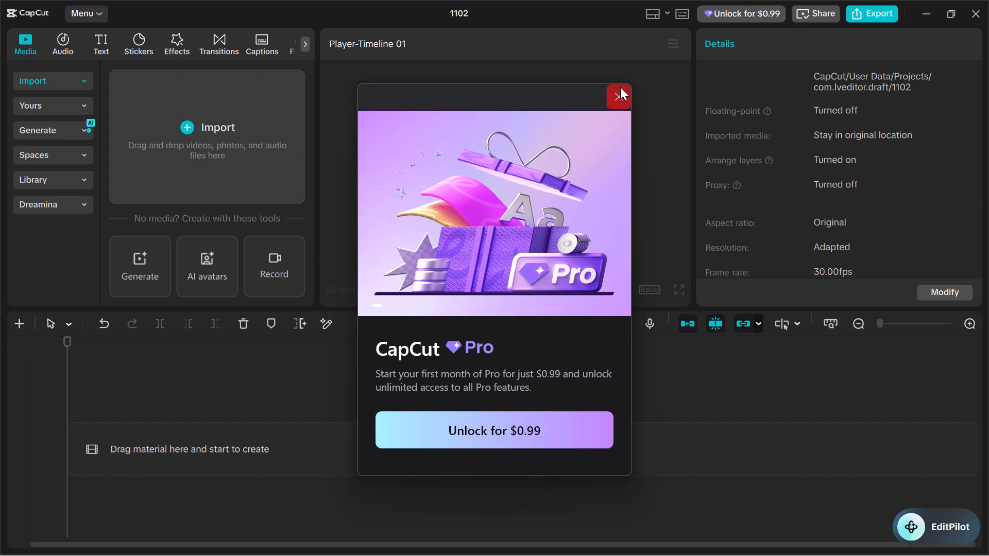
# Dismiss the CapCut Pro offer and start importing media from the device.
pyautogui.click(620, 87)
pyautogui.click(174, 137)
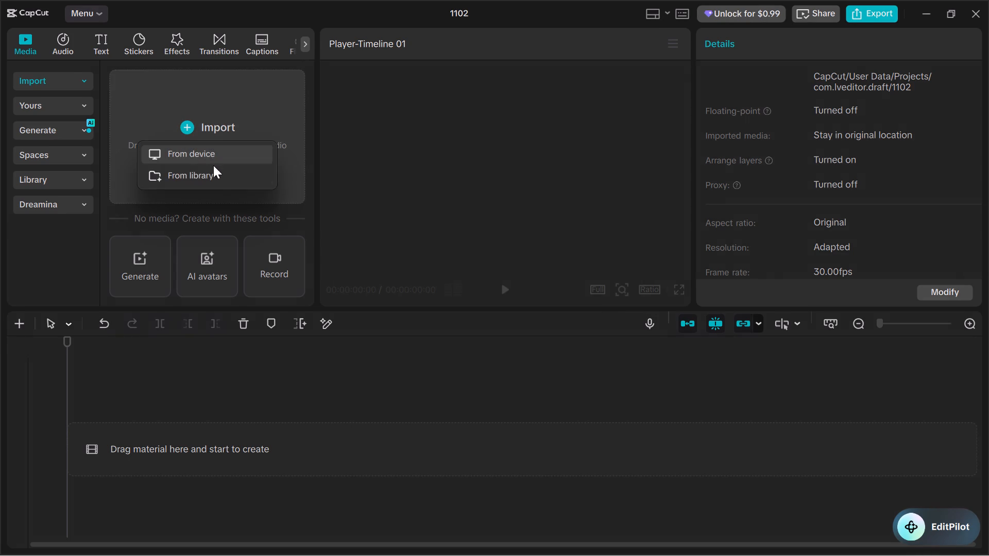
pyautogui.click(219, 152)
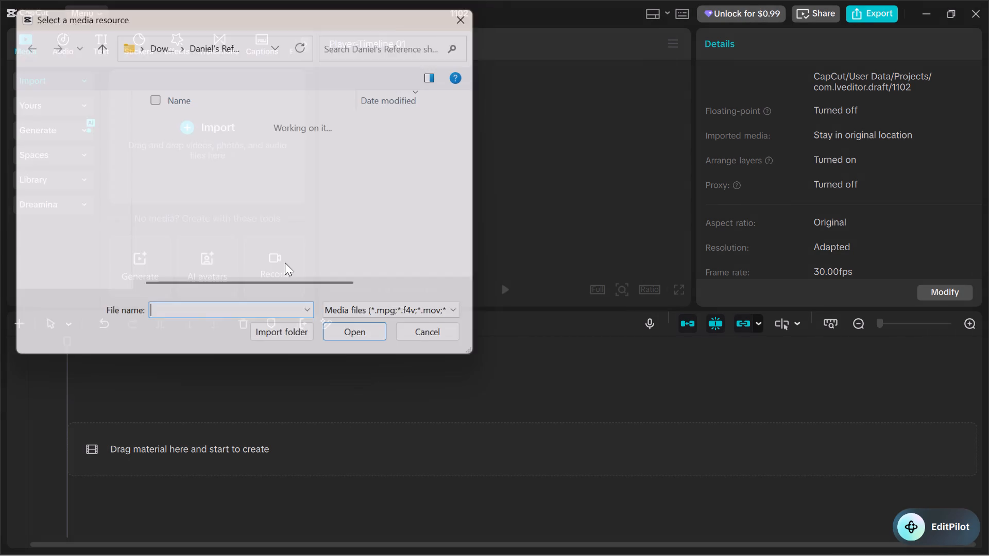
# Select the files v1 through v11 in the Daniel's Reference folder for import.
pyautogui.scroll(-10, 247, 215)
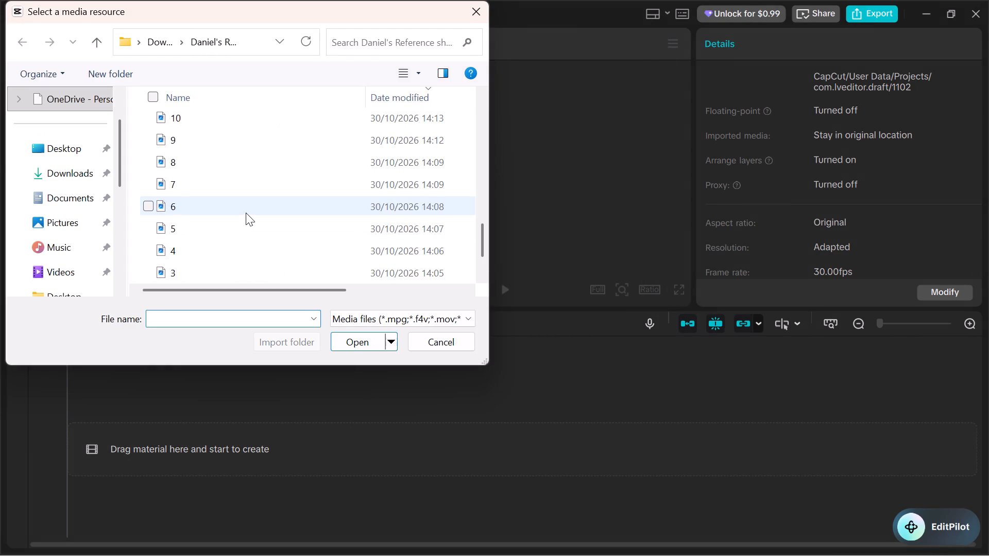
pyautogui.scroll(7, 246, 213)
pyautogui.scroll(-1, 246, 213)
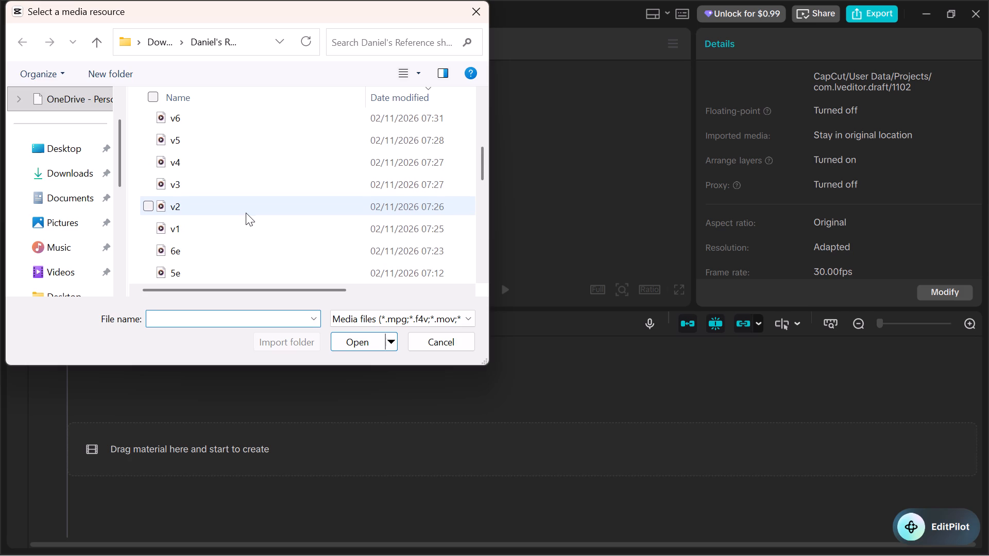
pyautogui.click(147, 230)
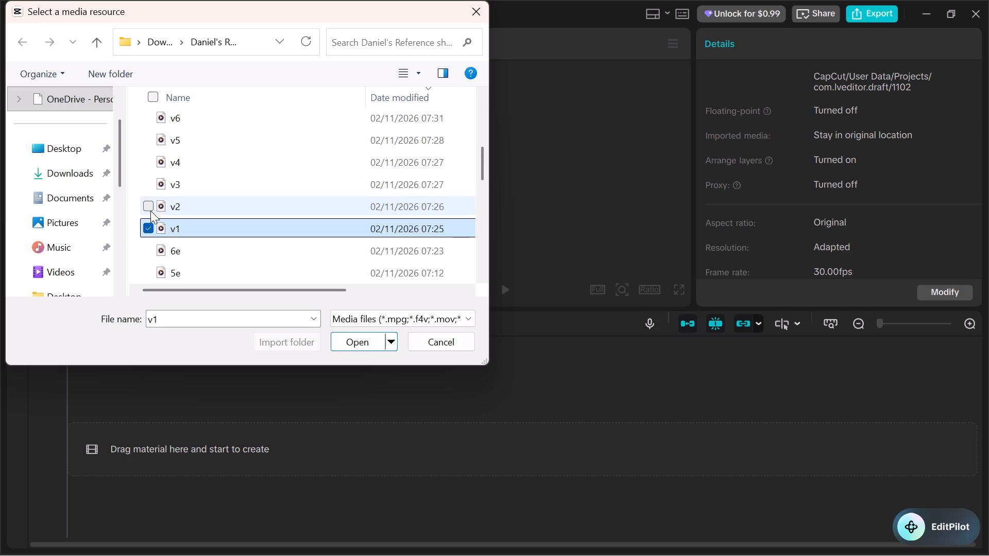
pyautogui.click(148, 208)
pyautogui.click(149, 181)
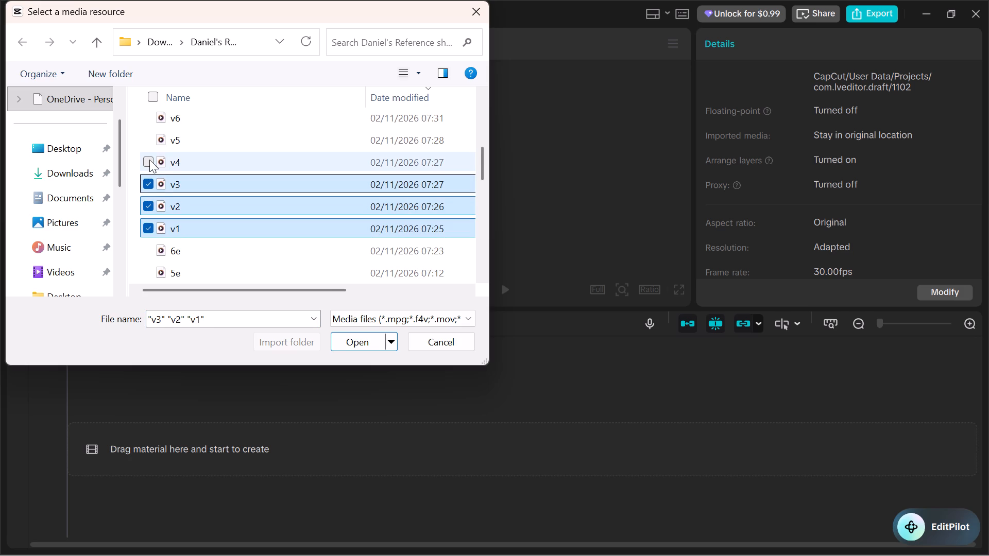
pyautogui.click(148, 159)
pyautogui.click(146, 138)
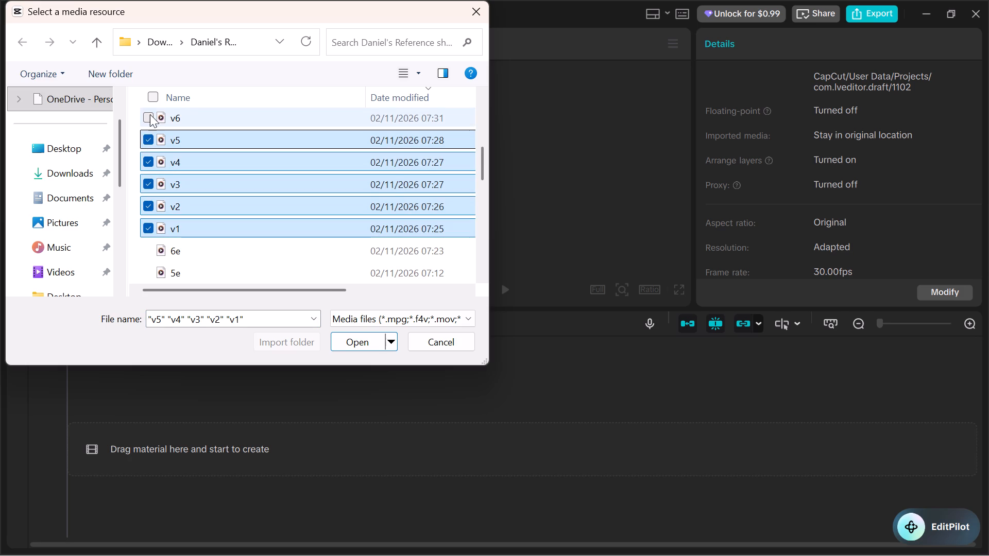
pyautogui.click(150, 112)
pyautogui.scroll(2, 214, 137)
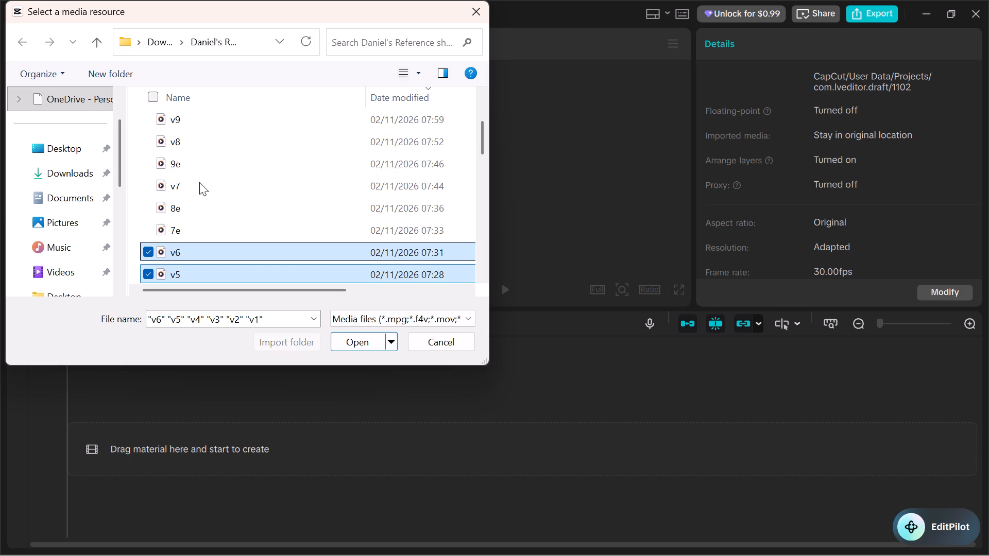
pyautogui.click(144, 183)
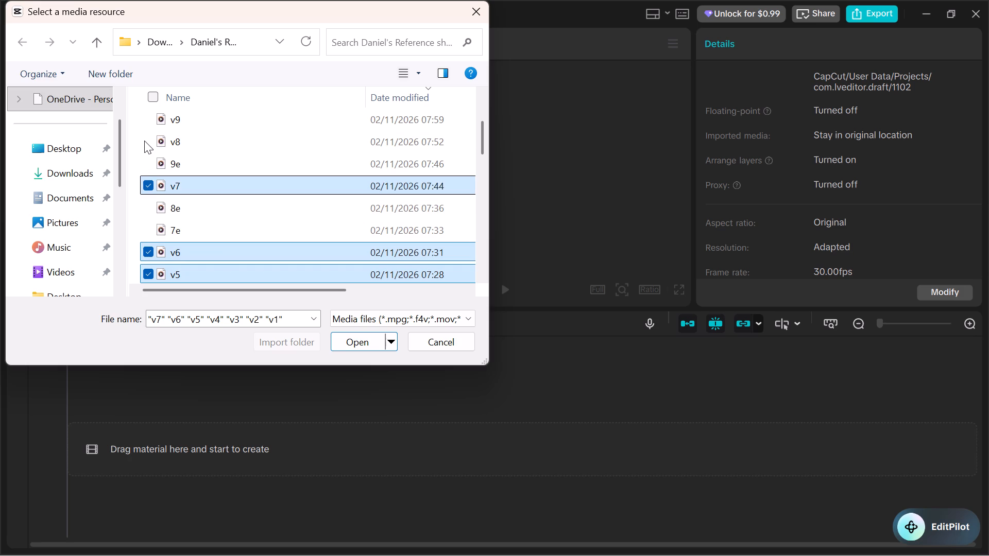
pyautogui.click(144, 141)
pyautogui.click(147, 120)
pyautogui.scroll(1, 203, 155)
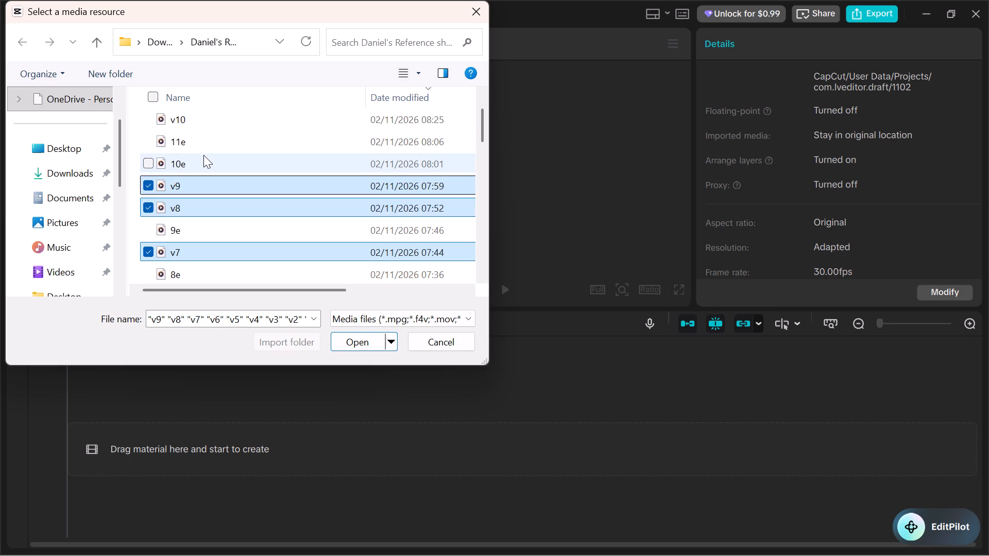
pyautogui.scroll(2, 203, 155)
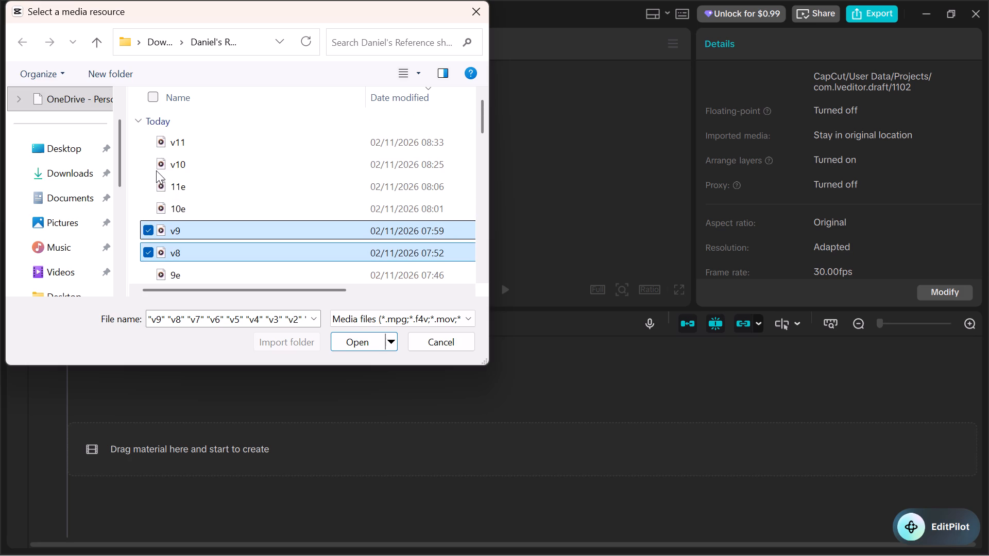
pyautogui.click(149, 166)
pyautogui.click(148, 142)
# Add the narration files 1e through 6e to the files selected for import.
pyautogui.scroll(-4, 226, 183)
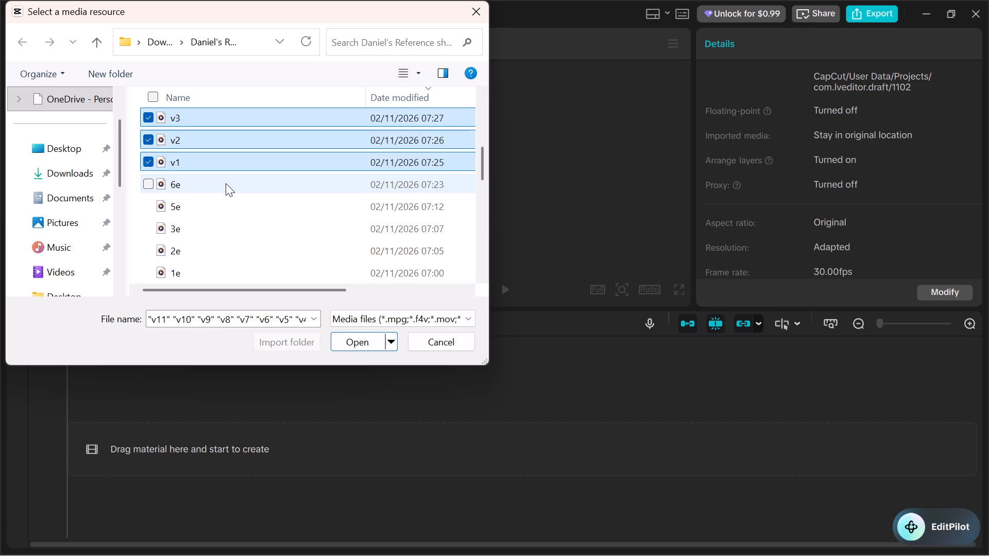
pyautogui.scroll(-2, 226, 183)
pyautogui.click(149, 207)
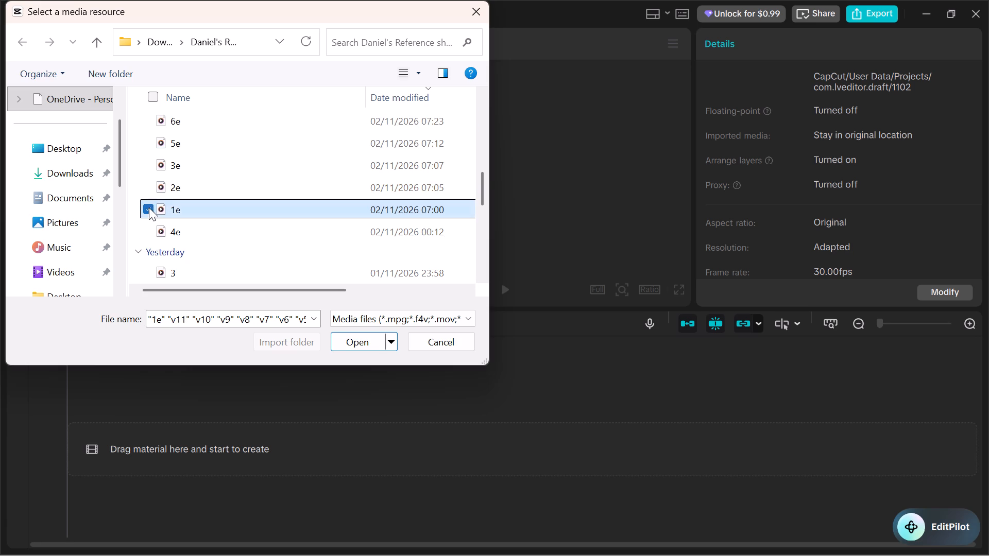
pyautogui.click(148, 185)
pyautogui.click(146, 161)
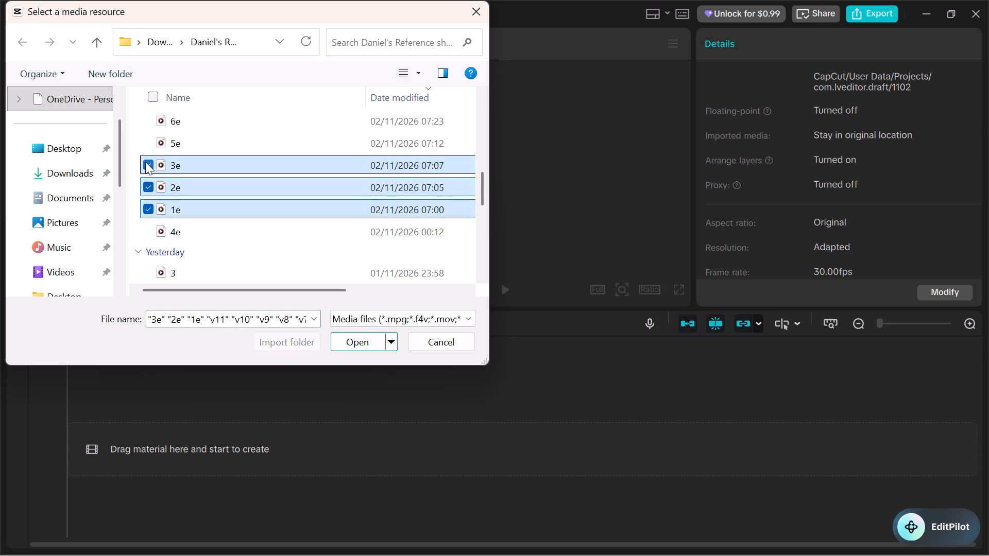
pyautogui.click(146, 231)
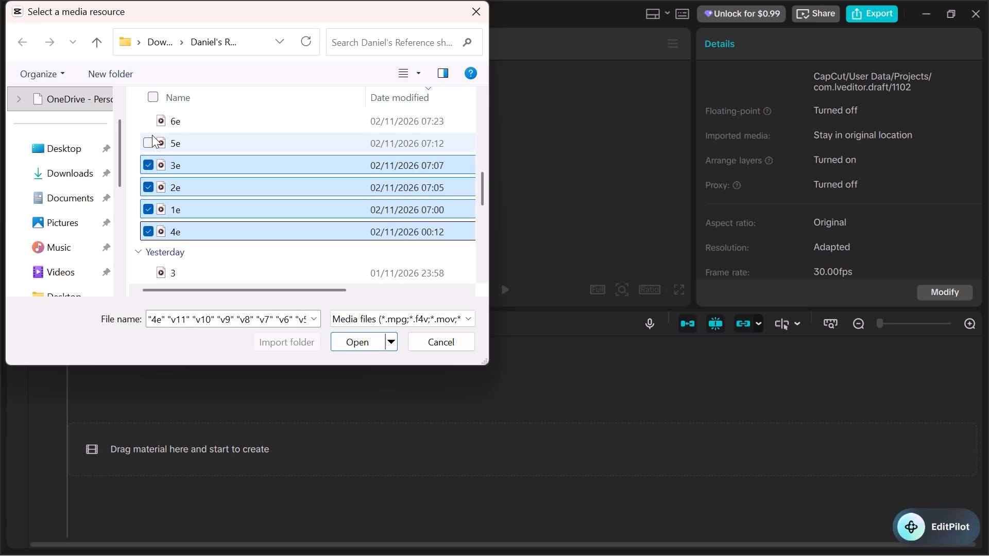
pyautogui.click(148, 140)
pyautogui.scroll(2, 161, 150)
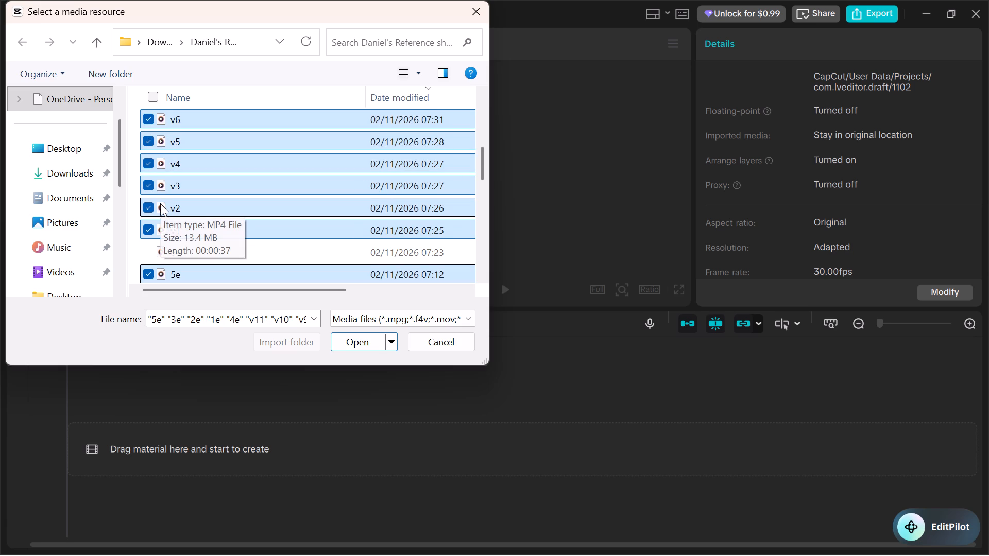
pyautogui.scroll(-1, 160, 203)
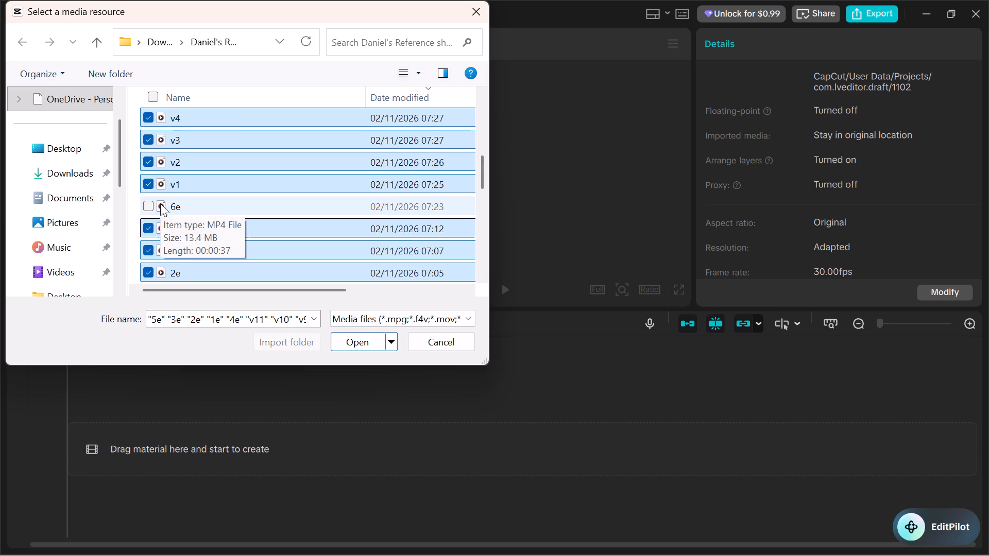
pyautogui.click(147, 204)
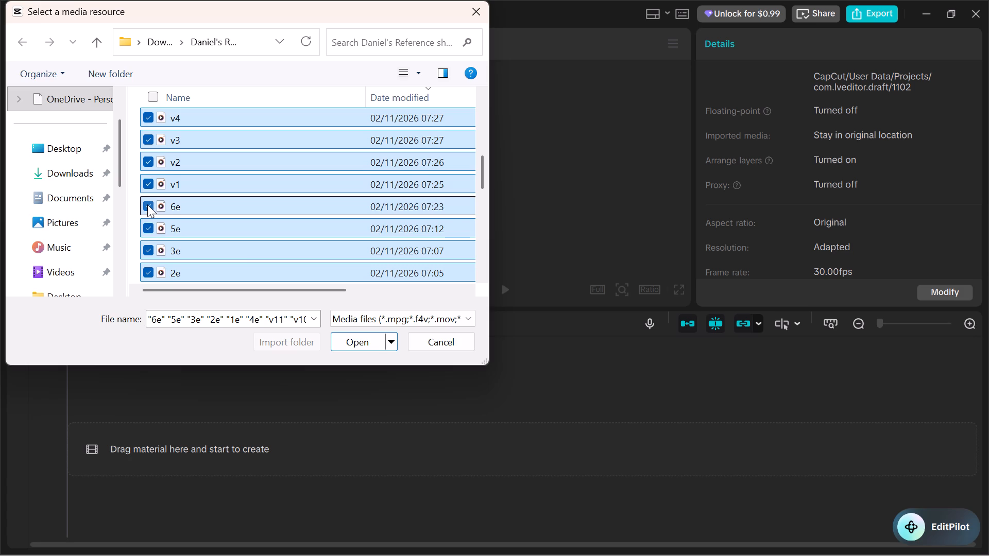
# Add the narration files 7e through 11e to the selection and import all selected files into the project.
pyautogui.scroll(4, 166, 211)
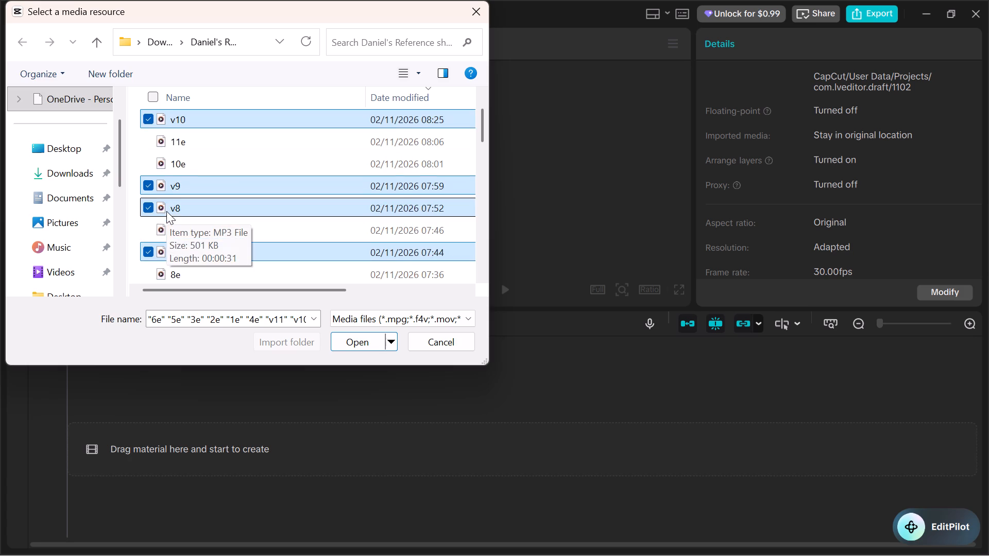
pyautogui.scroll(-1, 161, 215)
pyautogui.click(146, 250)
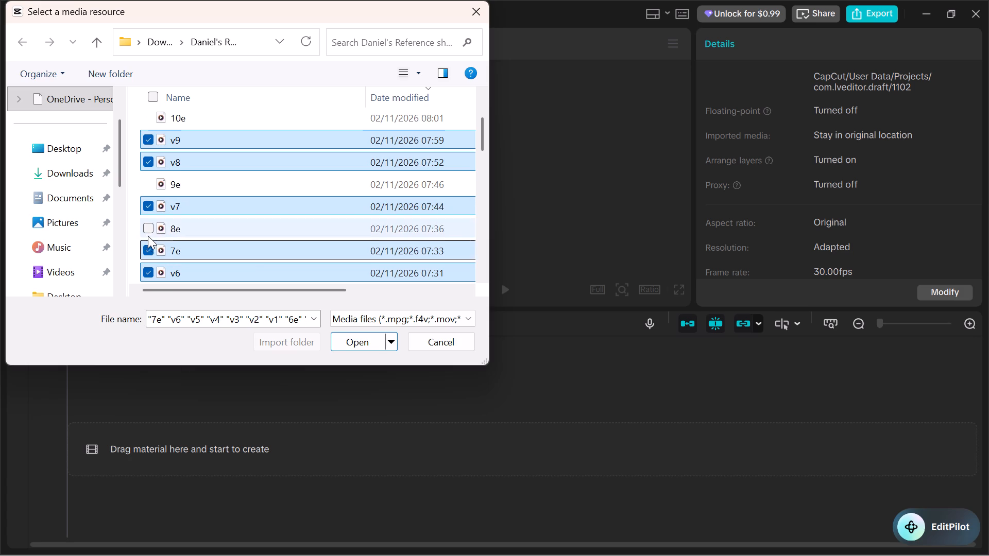
pyautogui.click(146, 229)
pyautogui.click(146, 180)
pyautogui.scroll(1, 165, 181)
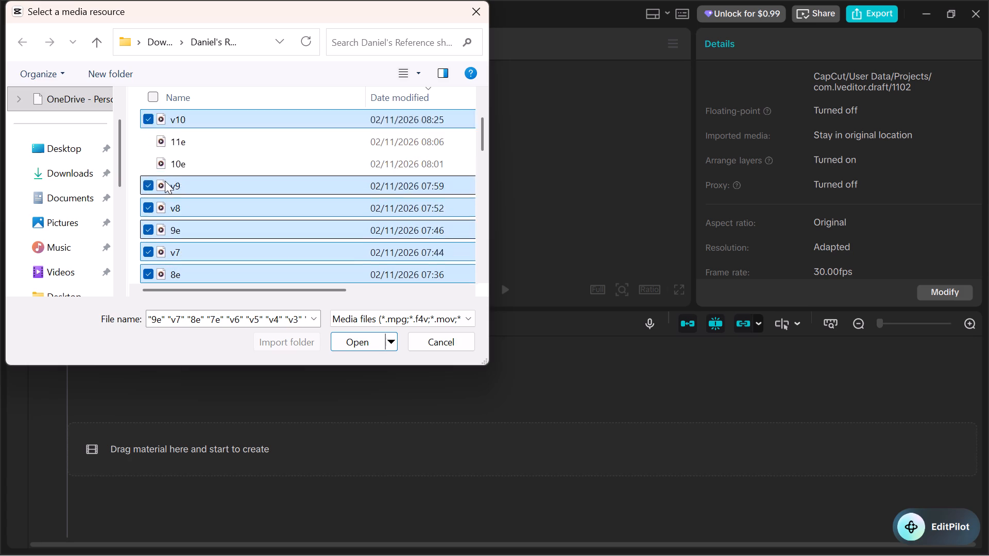
pyautogui.scroll(1, 165, 181)
pyautogui.click(149, 210)
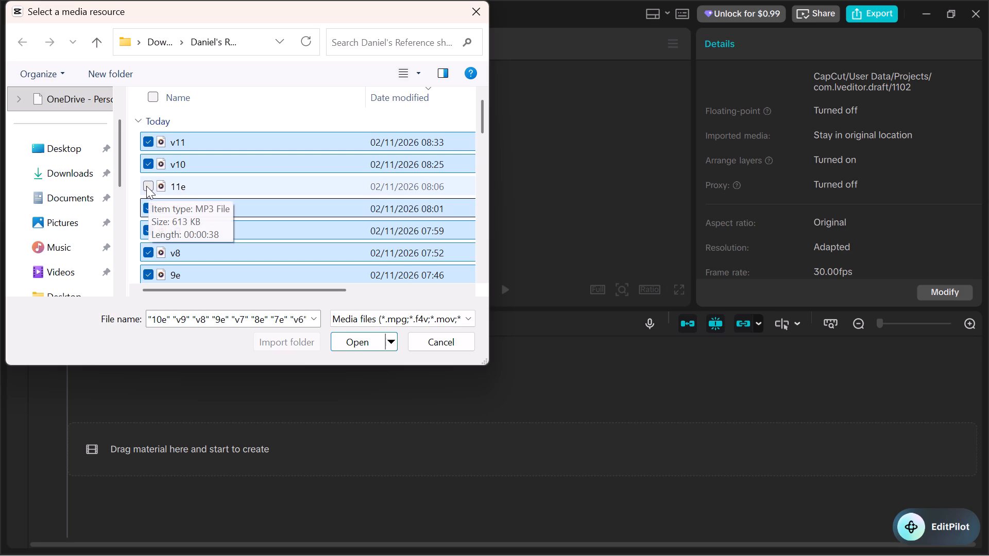
pyautogui.click(146, 186)
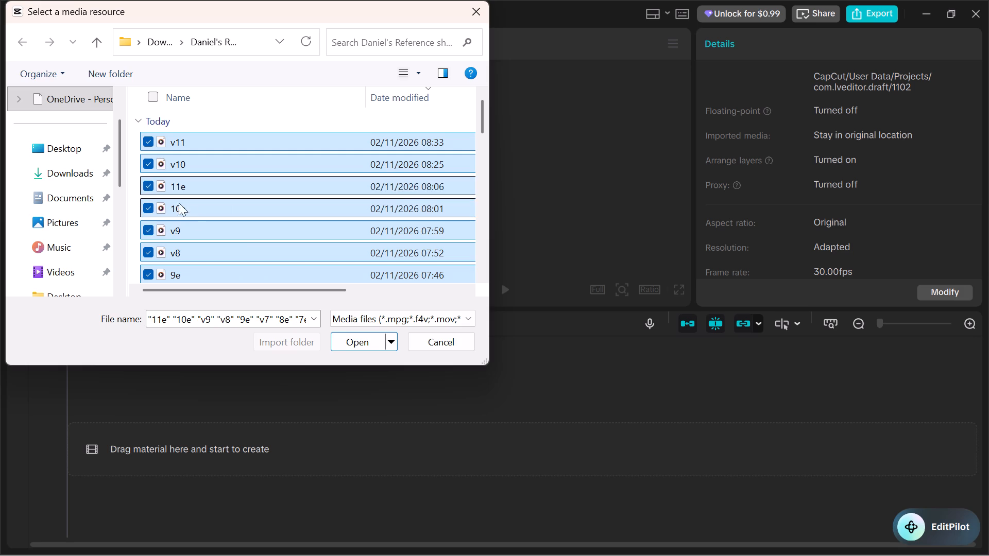
pyautogui.click(354, 337)
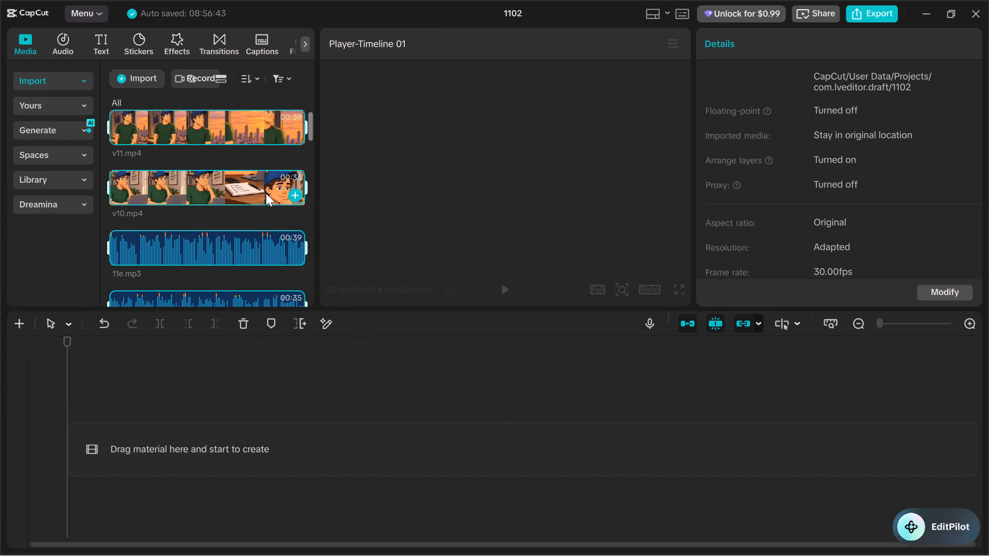
# Look through the imported media to check that all the scene clips and narration files are there.
pyautogui.scroll(-4, 203, 175)
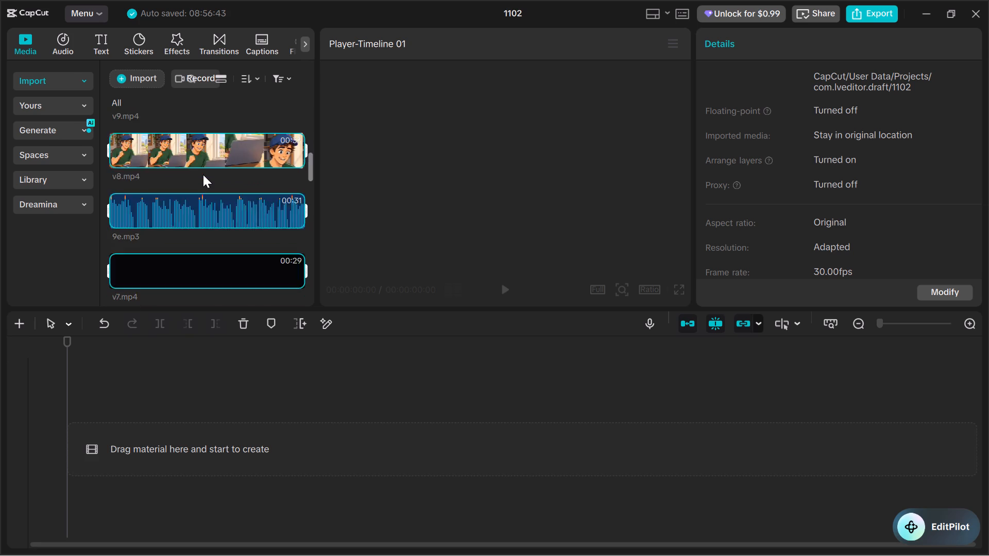
pyautogui.scroll(-13, 203, 175)
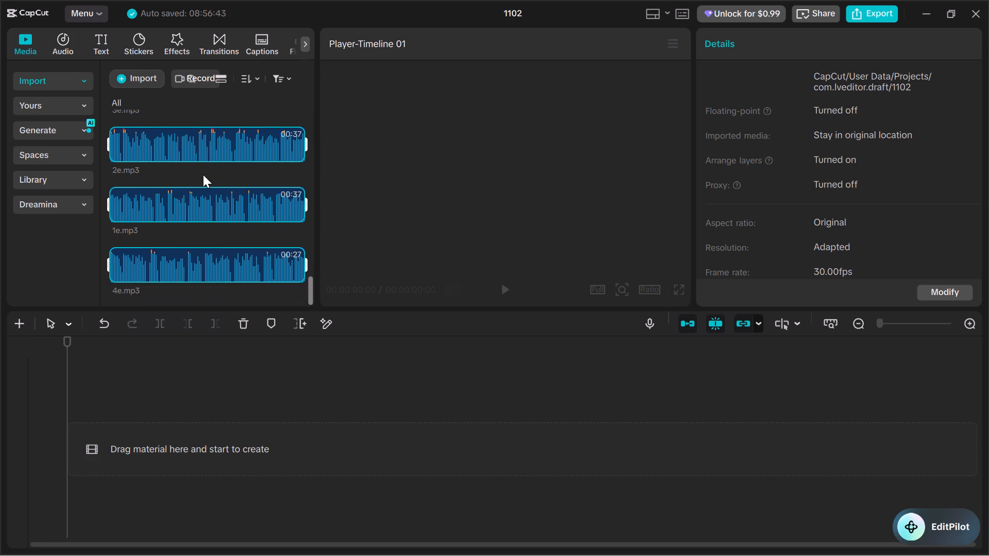
pyautogui.scroll(-5, 203, 175)
pyautogui.scroll(4, 203, 175)
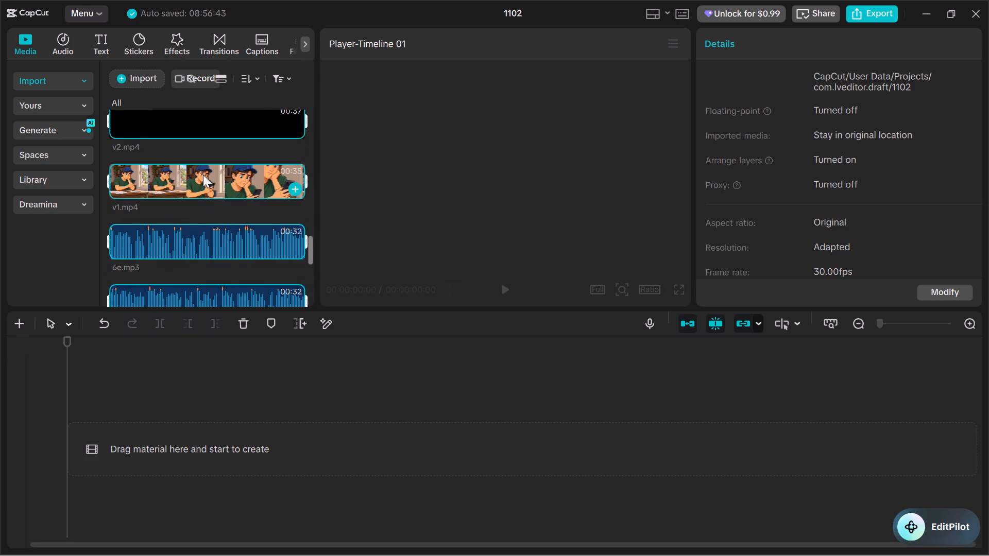
pyautogui.scroll(3, 203, 175)
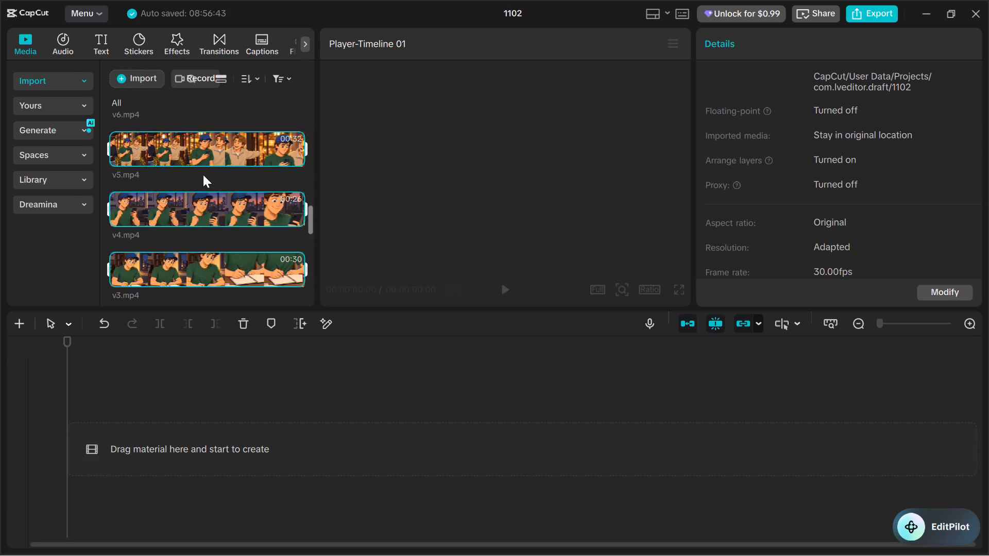
pyautogui.scroll(15, 203, 175)
pyautogui.scroll(-4, 203, 175)
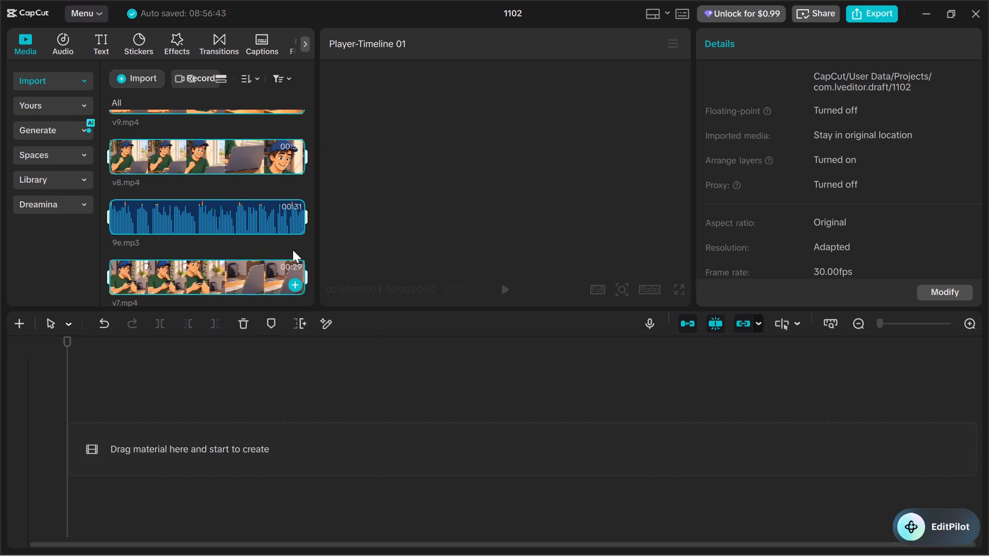
pyautogui.scroll(11, 260, 205)
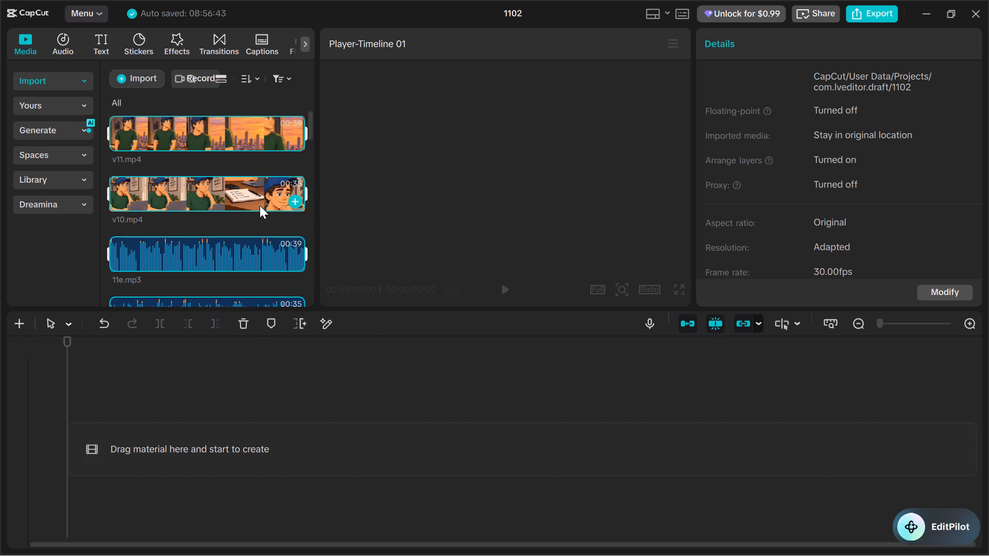
pyautogui.scroll(3, 260, 205)
pyautogui.scroll(3, 201, 158)
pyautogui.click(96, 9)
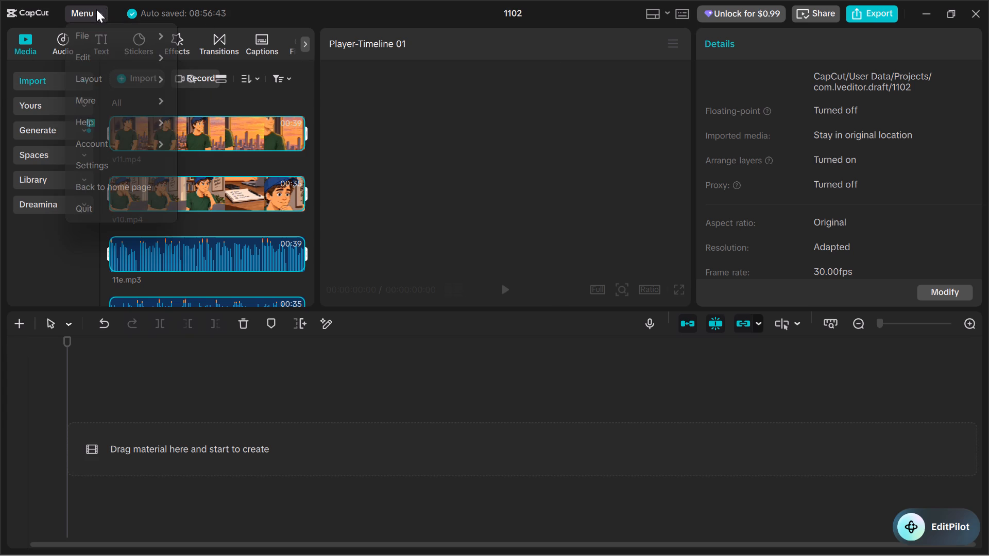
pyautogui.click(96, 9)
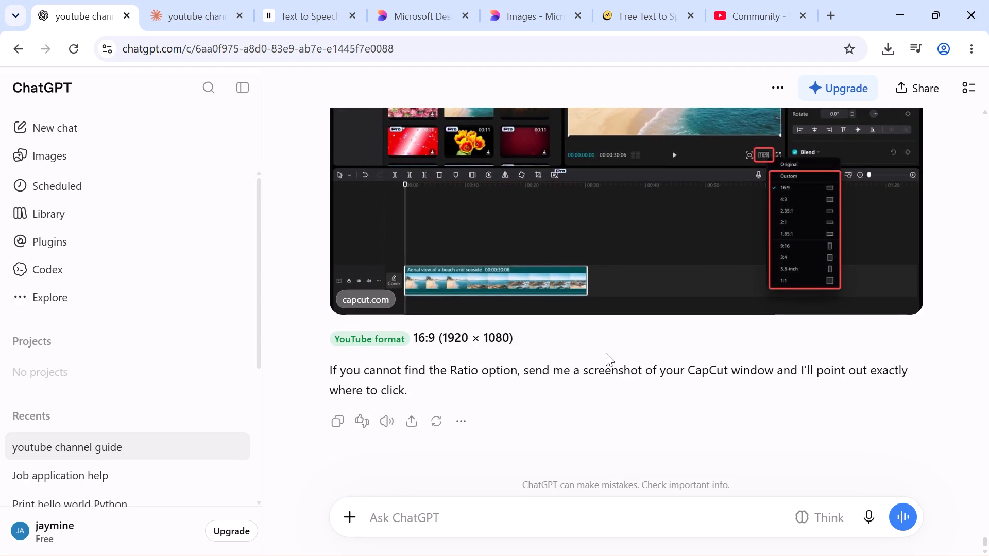
pyautogui.scroll(6, 606, 353)
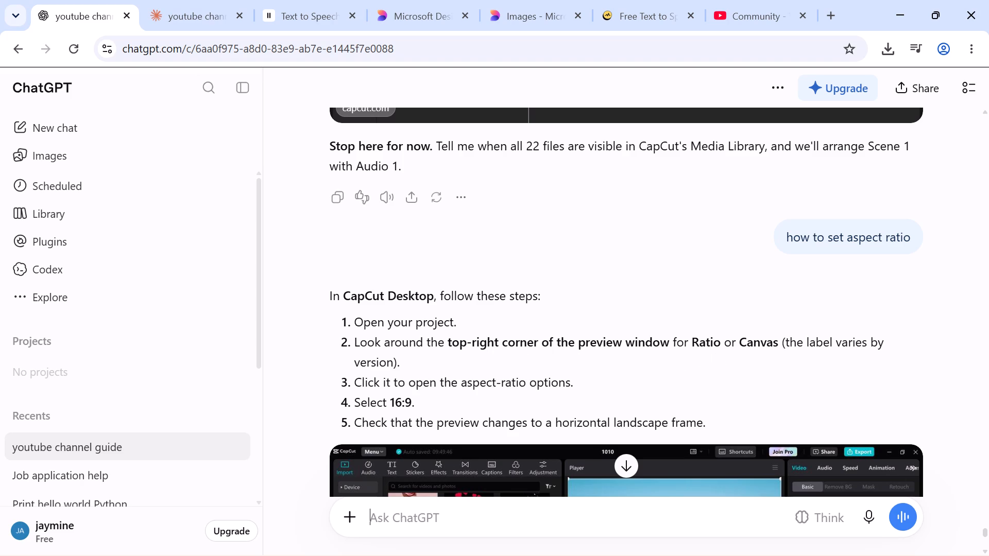
# Review ChatGPT's aspect-ratio steps, the CapCut reference screenshot and the recommended YouTube format.
pyautogui.scroll(-2, 463, 361)
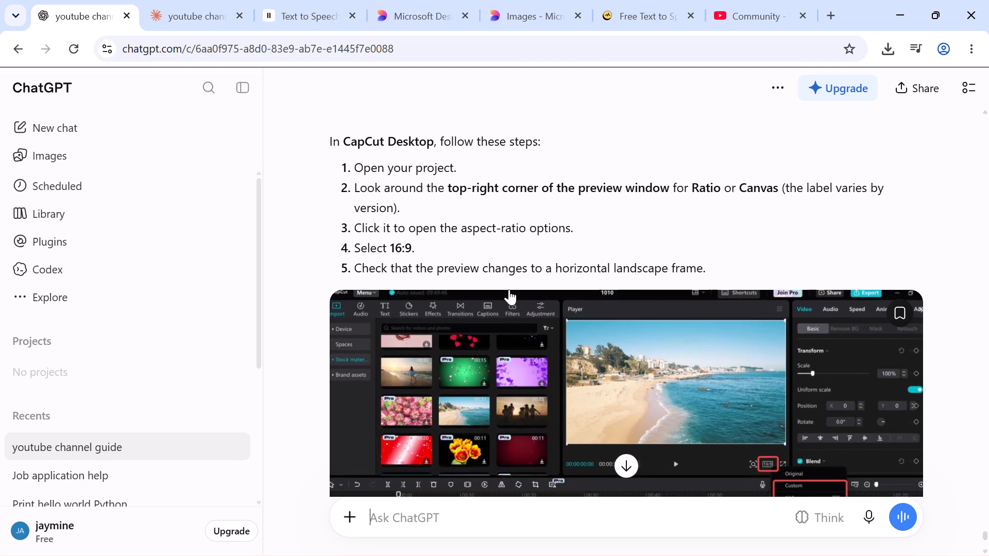
pyautogui.scroll(-3, 574, 347)
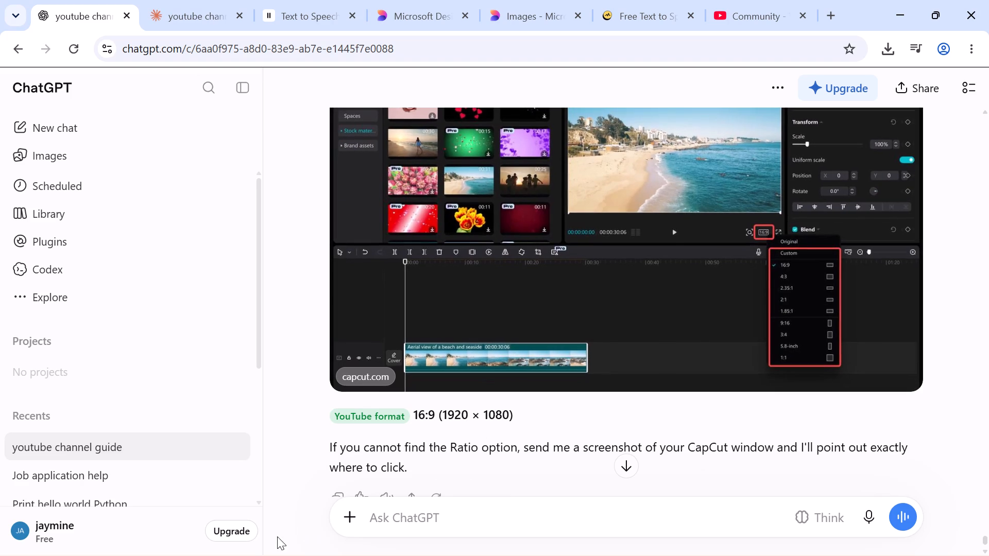
# Switch to CapCut and look through all the imported scene clips and narration files in the media library.
pyautogui.click(372, 542)
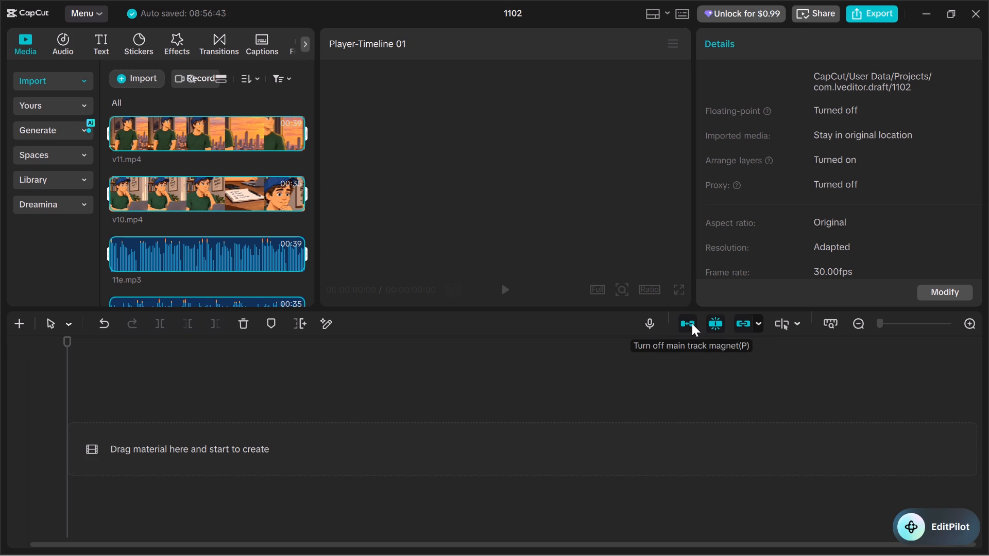
pyautogui.scroll(4, 858, 223)
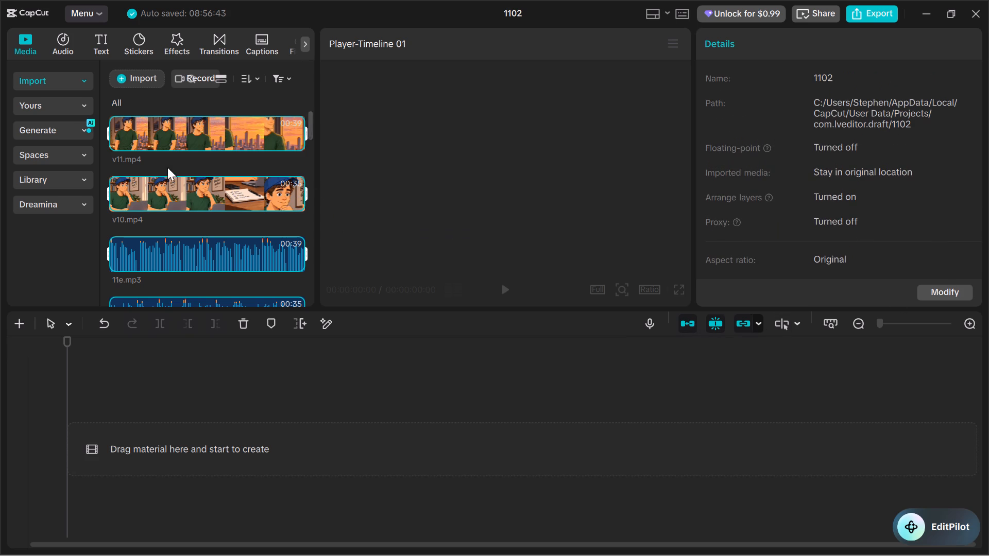
pyautogui.scroll(-1, 217, 197)
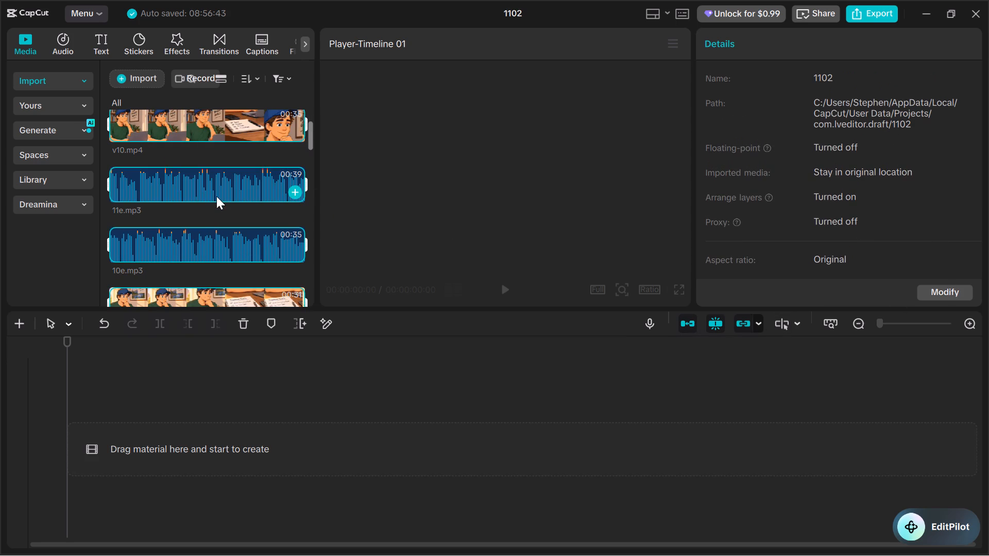
pyautogui.scroll(-3, 214, 193)
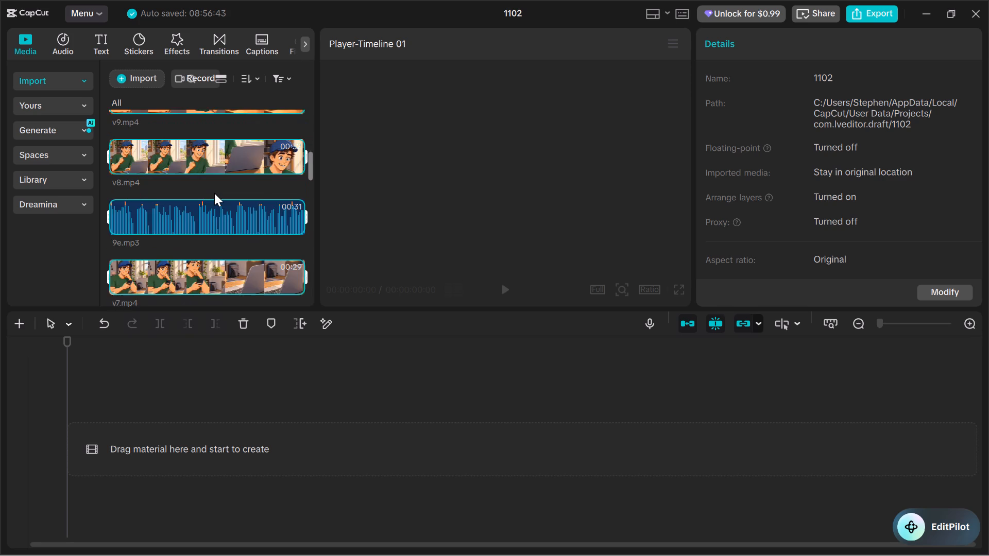
pyautogui.scroll(6, 214, 193)
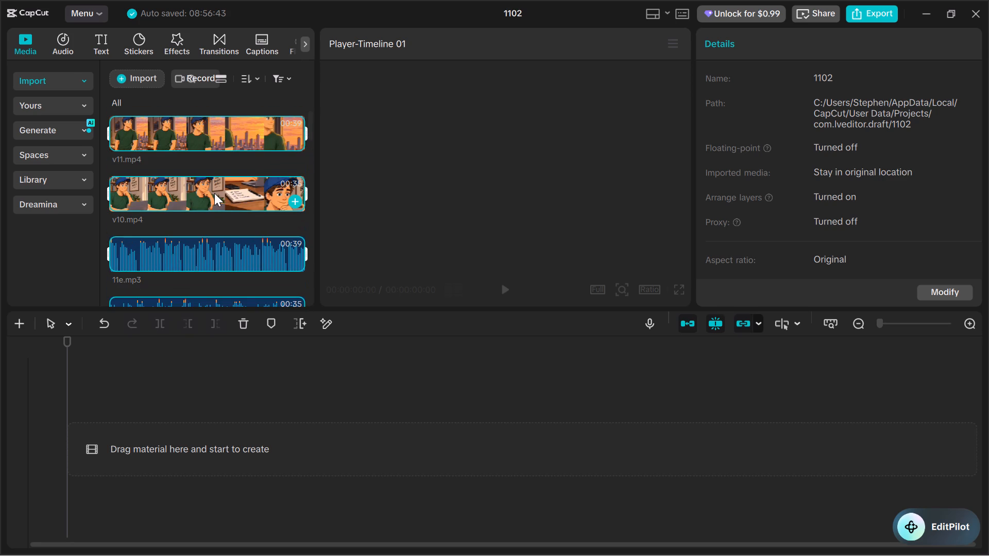
pyautogui.scroll(-5, 214, 193)
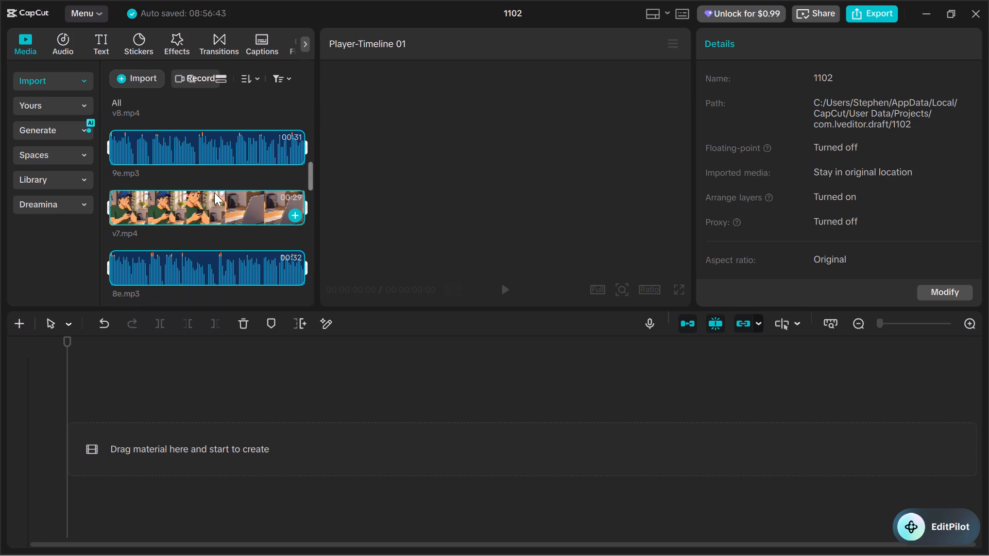
pyautogui.scroll(-2, 213, 192)
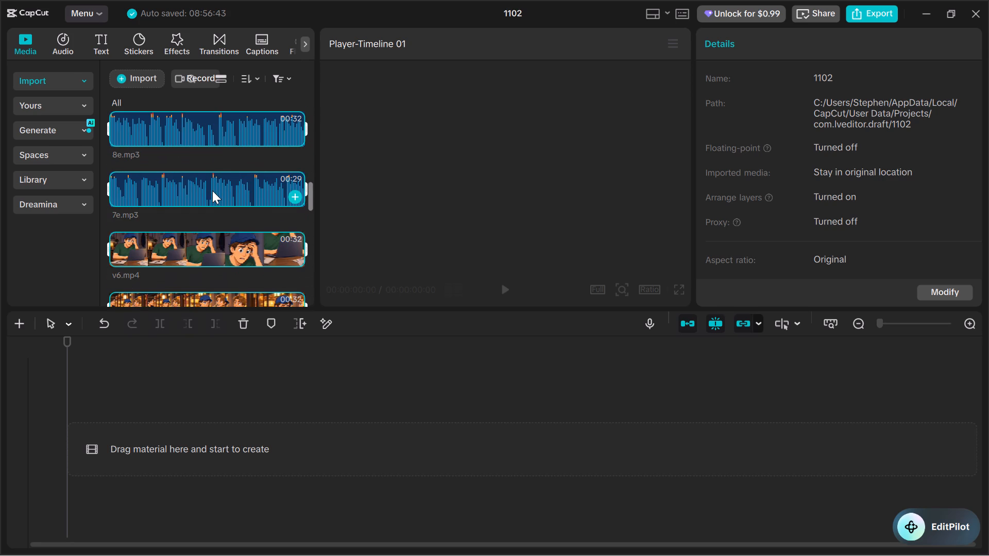
pyautogui.scroll(-3, 212, 190)
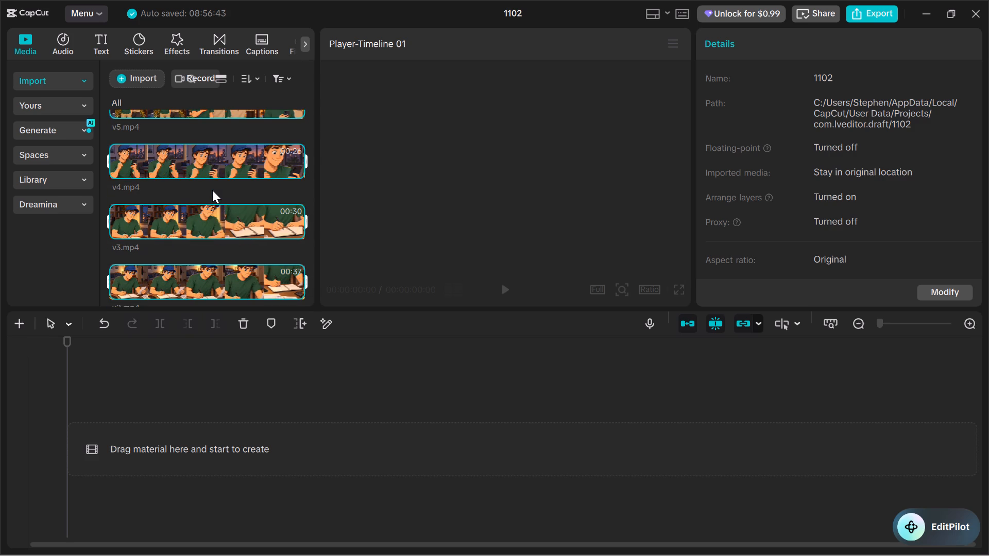
pyautogui.scroll(-3, 212, 190)
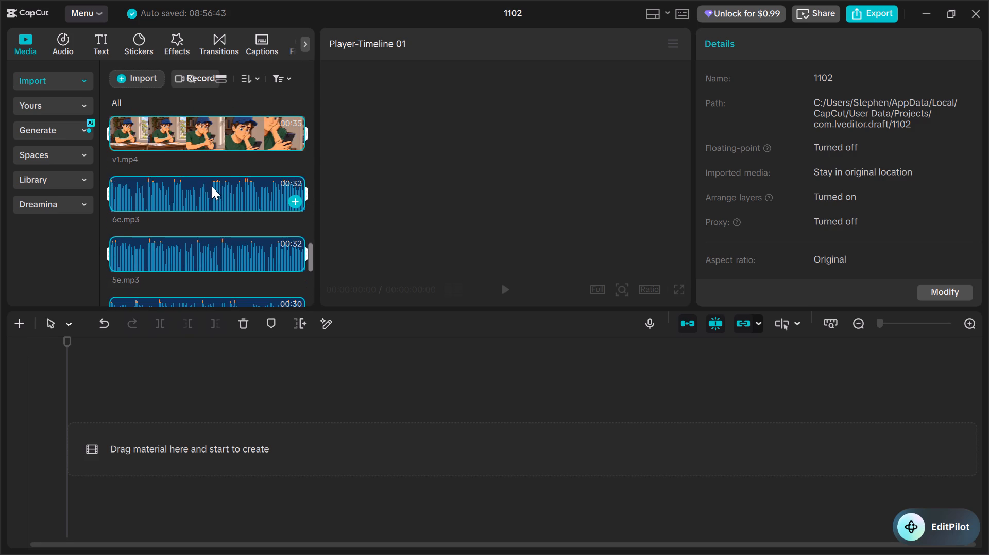
pyautogui.scroll(-6, 212, 186)
pyautogui.scroll(12, 212, 186)
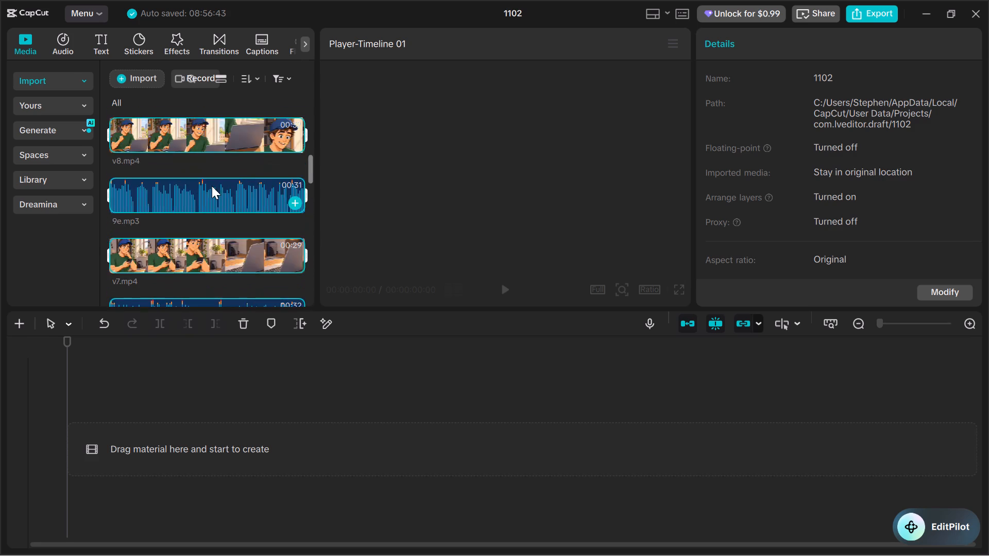
pyautogui.scroll(18, 212, 182)
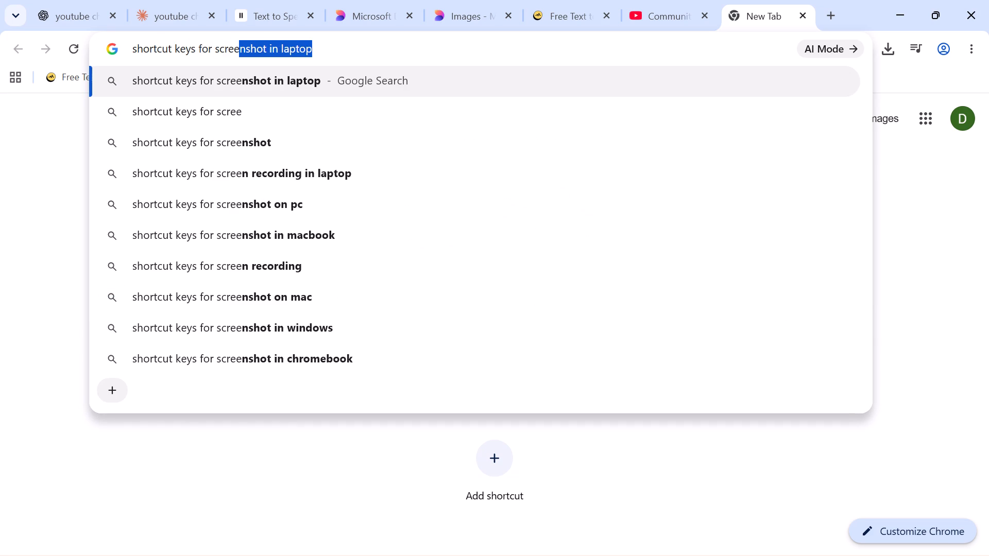
pyautogui.press('Return')
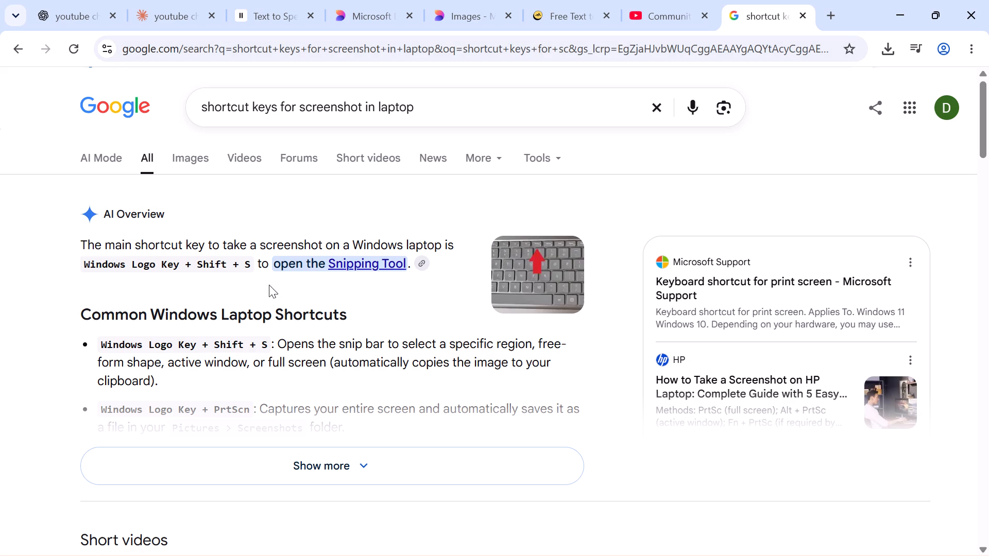
# Expand the AI Overview and read through the screenshot shortcuts for Windows laptops.
pyautogui.scroll(-2, 273, 333)
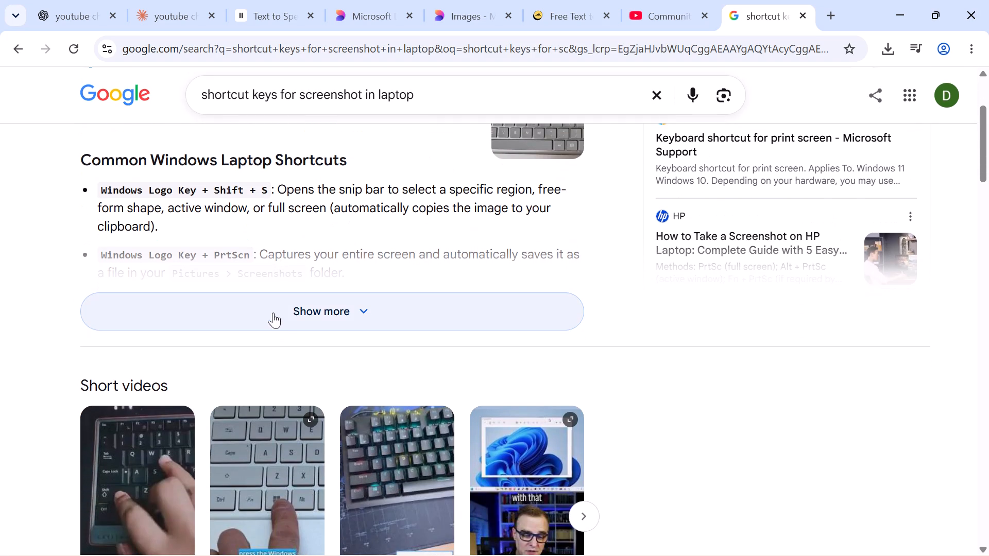
pyautogui.click(273, 310)
pyautogui.scroll(-4, 274, 314)
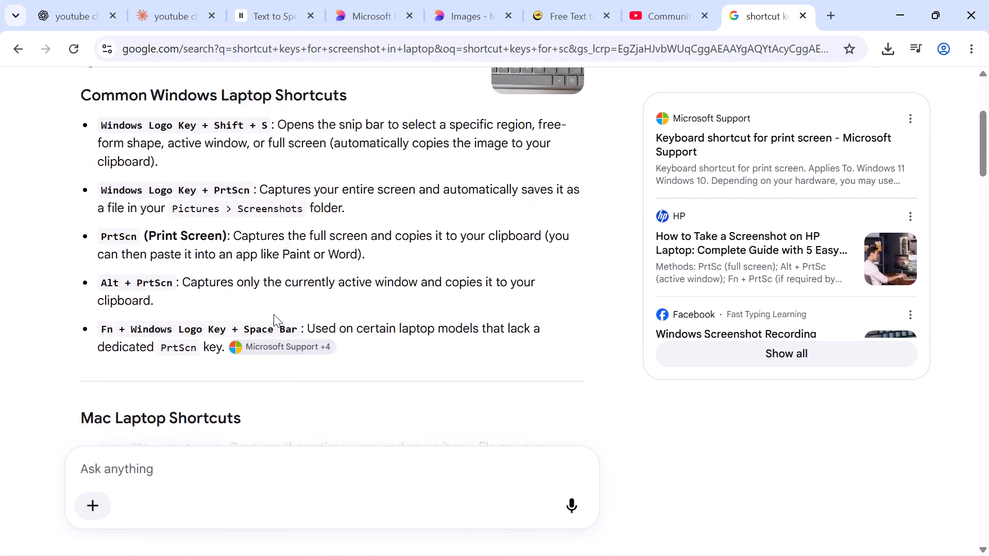
pyautogui.scroll(-5, 274, 314)
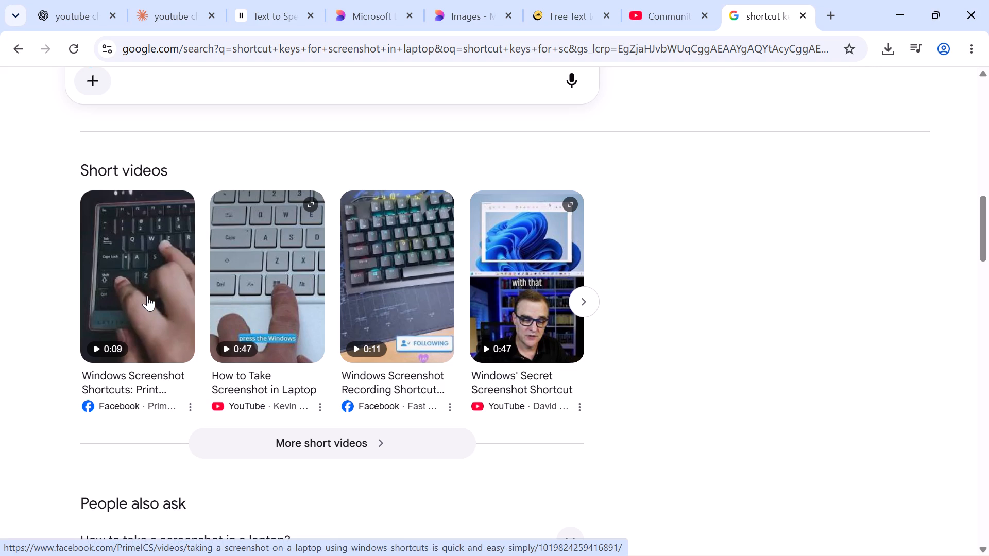
pyautogui.scroll(6, 147, 296)
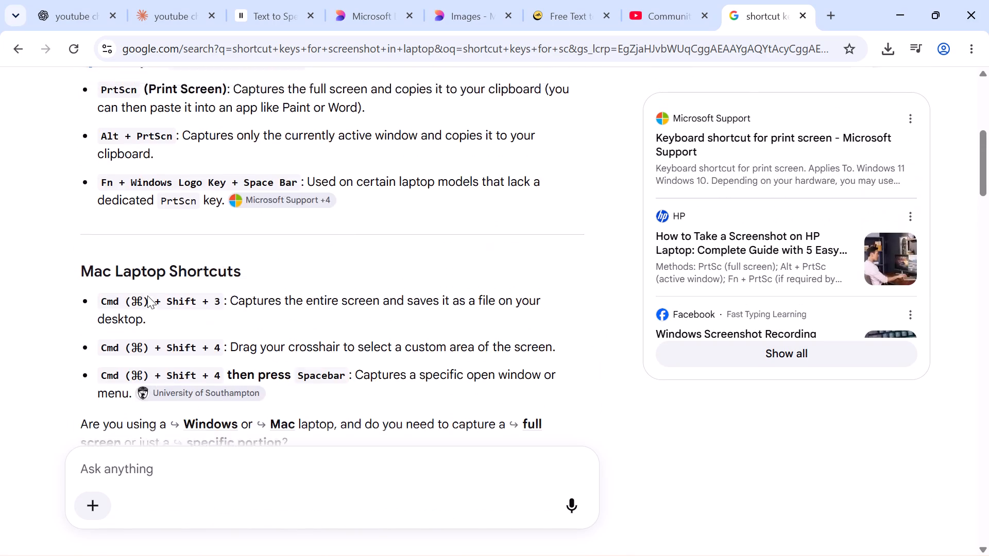
pyautogui.scroll(1, 147, 296)
pyautogui.scroll(-1, 147, 296)
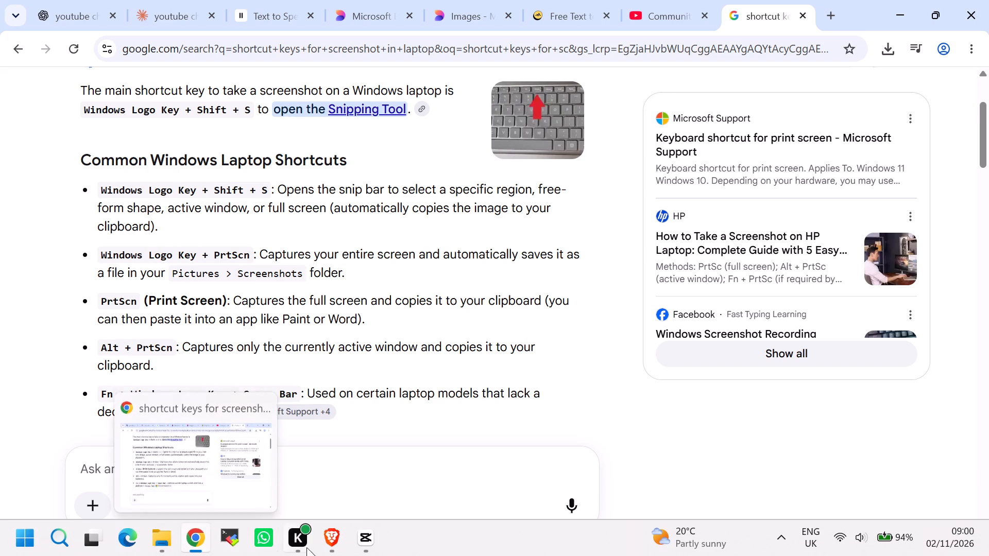
# Switch to CapCut and capture a full-screen screenshot of the project window.
pyautogui.click(358, 545)
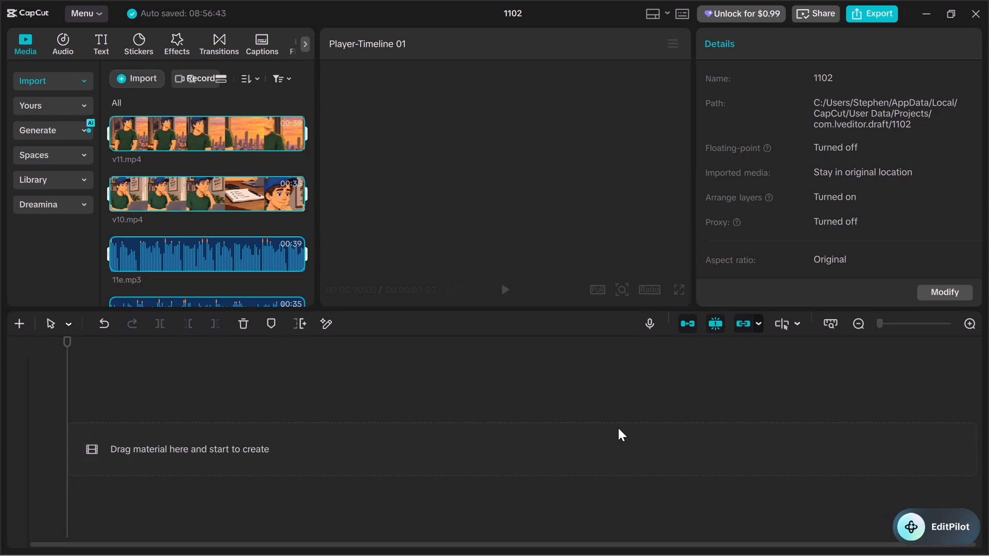
pyautogui.press('super+Print')
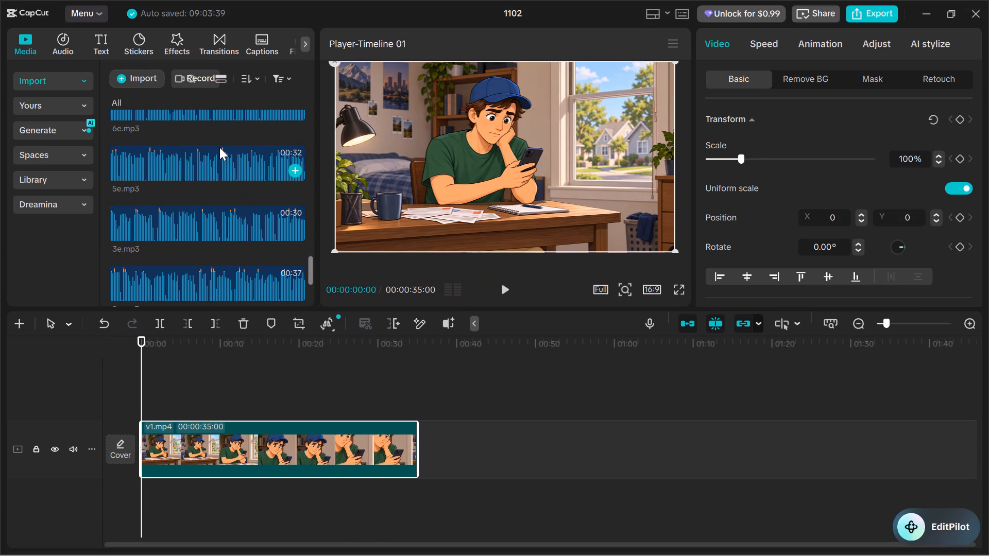
pyautogui.scroll(3, 219, 147)
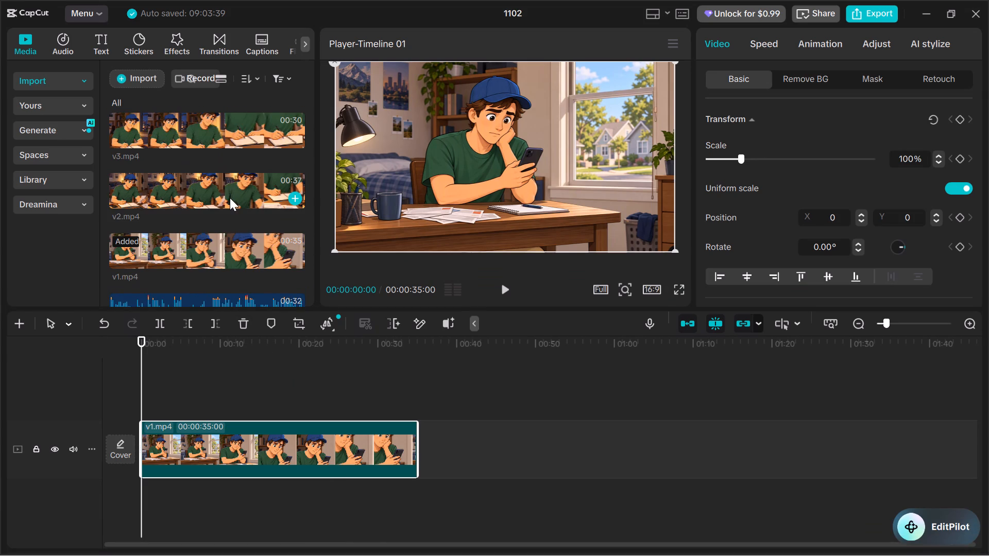
pyautogui.moveTo(224, 181); pyautogui.dragTo(392, 430)
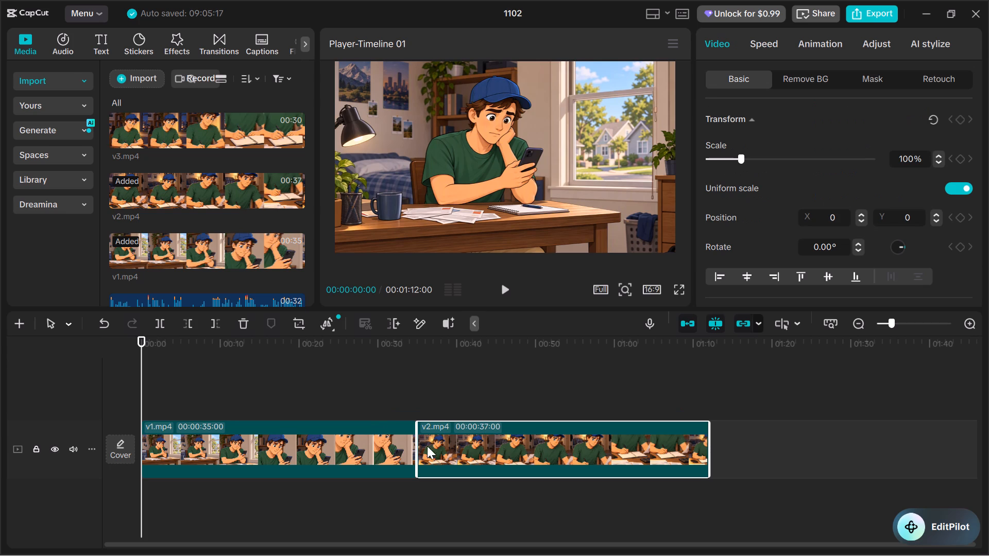
pyautogui.click(394, 450)
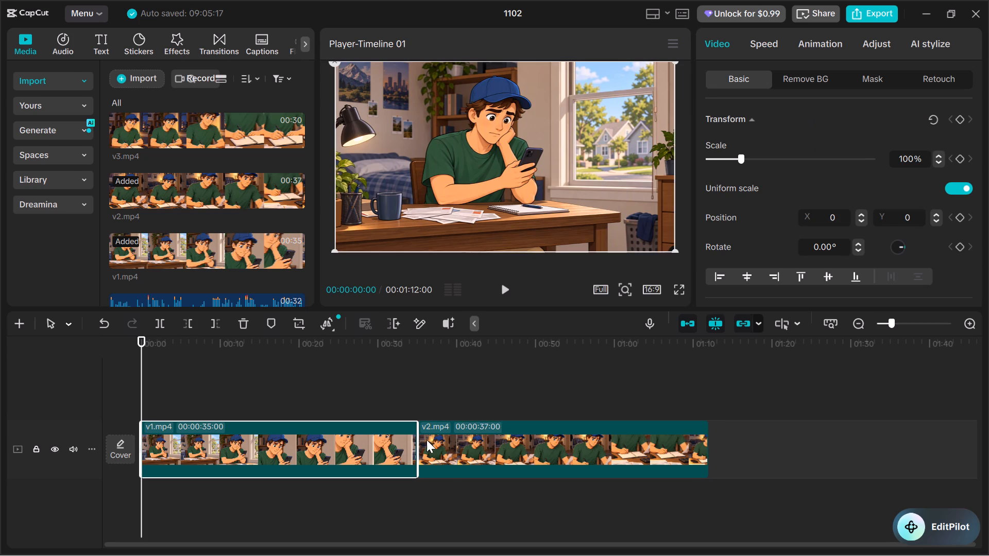
pyautogui.click(461, 438)
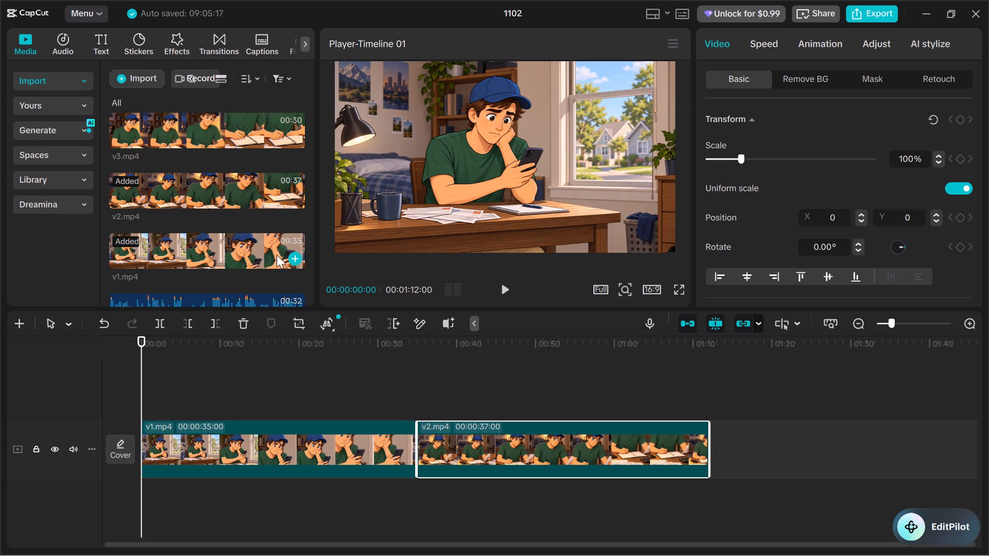
# Place v3.mp4 from the imported media on the main video track directly after v2.mp4.
pyautogui.scroll(-1, 223, 202)
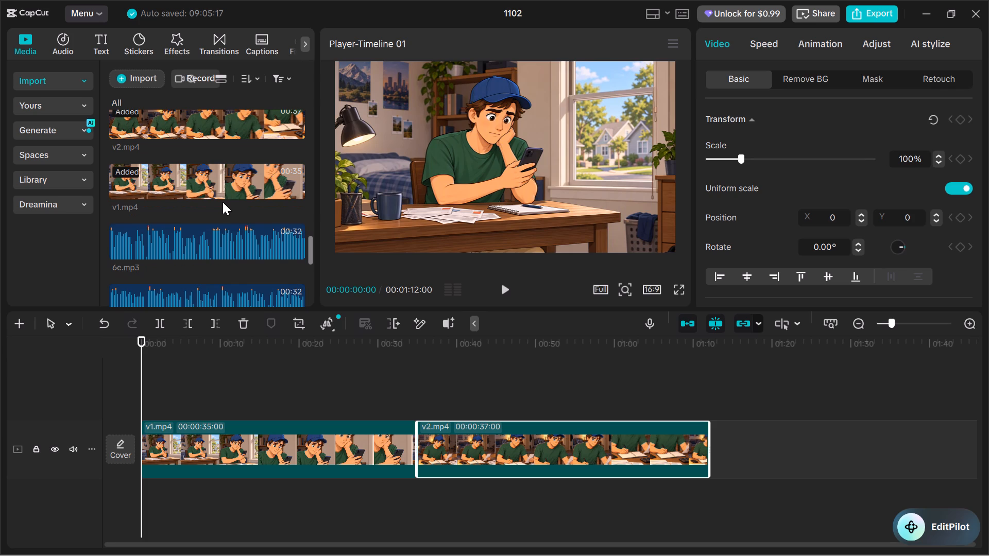
pyautogui.scroll(1, 127, 239)
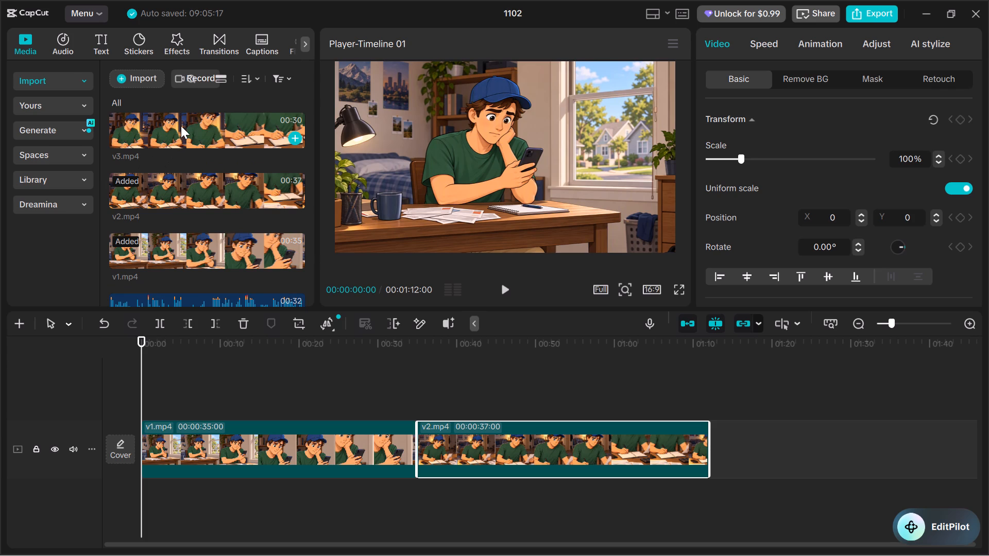
pyautogui.moveTo(181, 126); pyautogui.dragTo(687, 445)
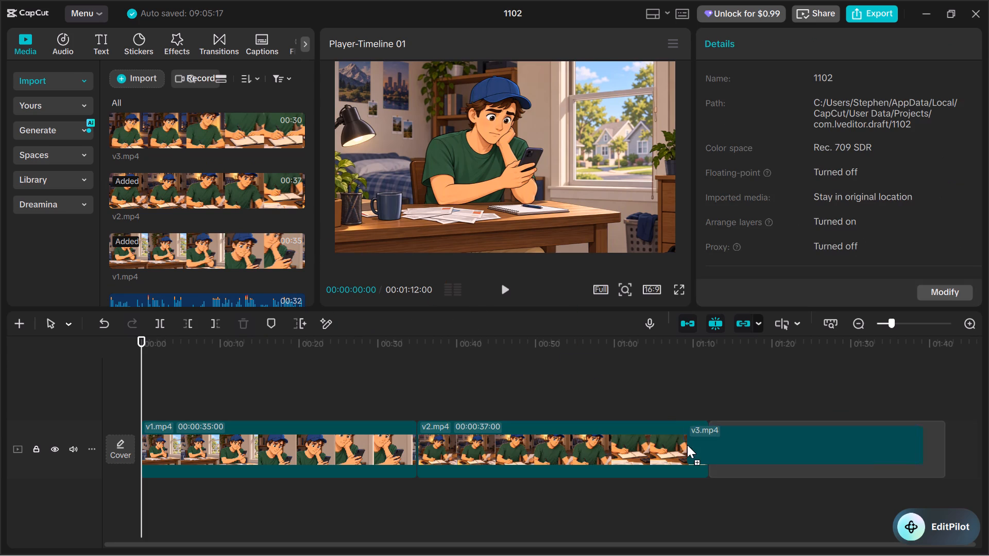
pyautogui.moveTo(687, 445); pyautogui.dragTo(689, 445)
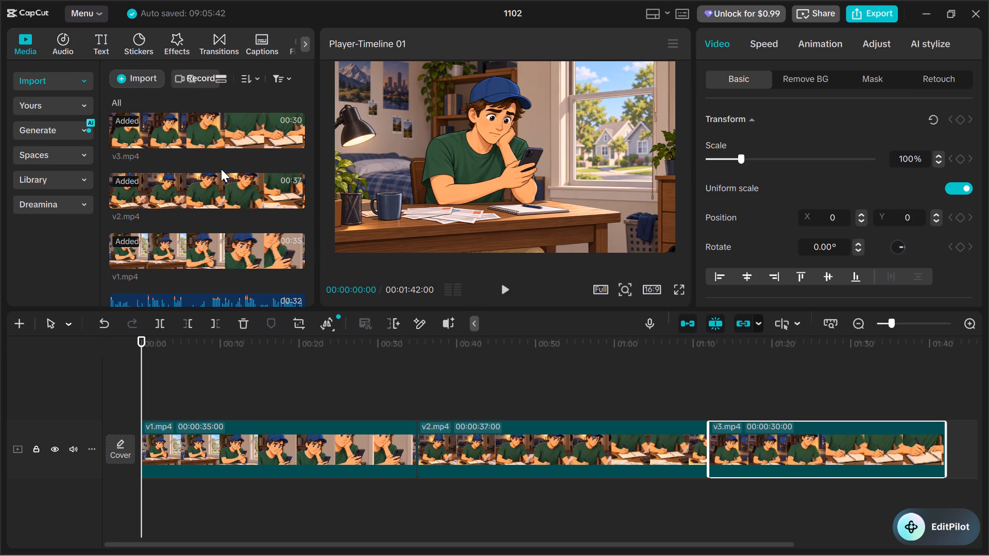
# Place v4.mp4 from the imported media on the main video track directly after v3.mp4.
pyautogui.scroll(1, 221, 169)
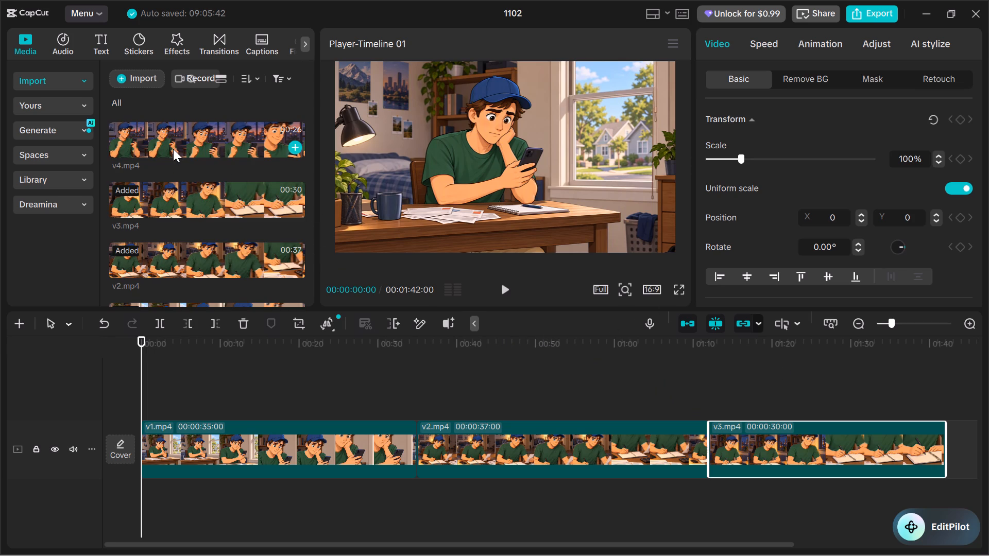
pyautogui.moveTo(172, 138); pyautogui.dragTo(854, 450)
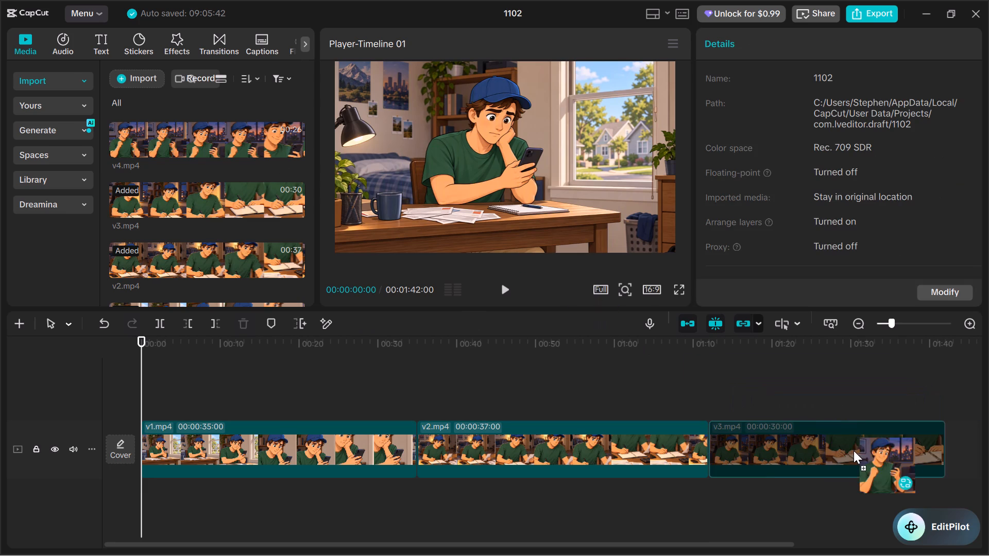
pyautogui.moveTo(854, 450); pyautogui.dragTo(948, 452)
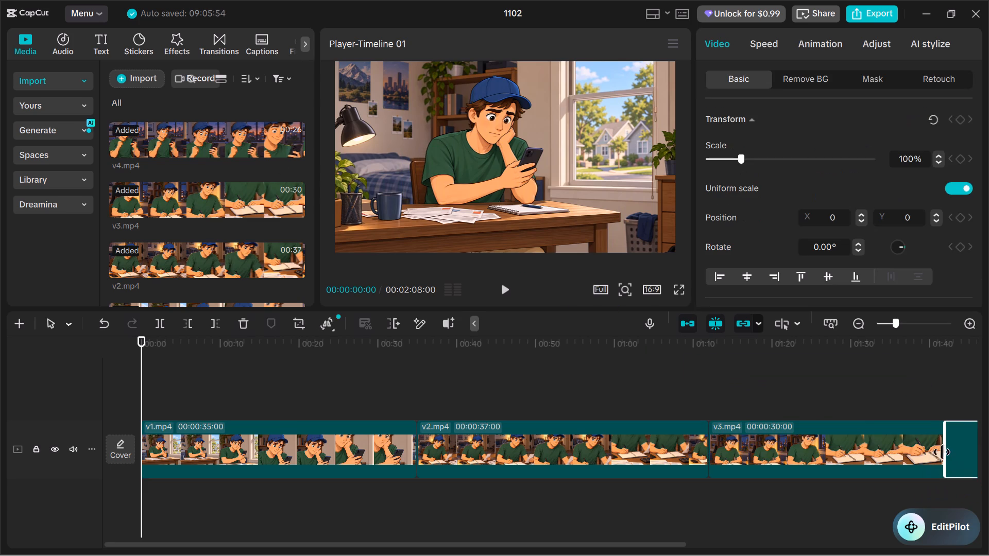
# Place v5.mp4 from the imported media on the main video track directly after v4.mp4.
pyautogui.moveTo(831, 380); pyautogui.dragTo(761, 379)
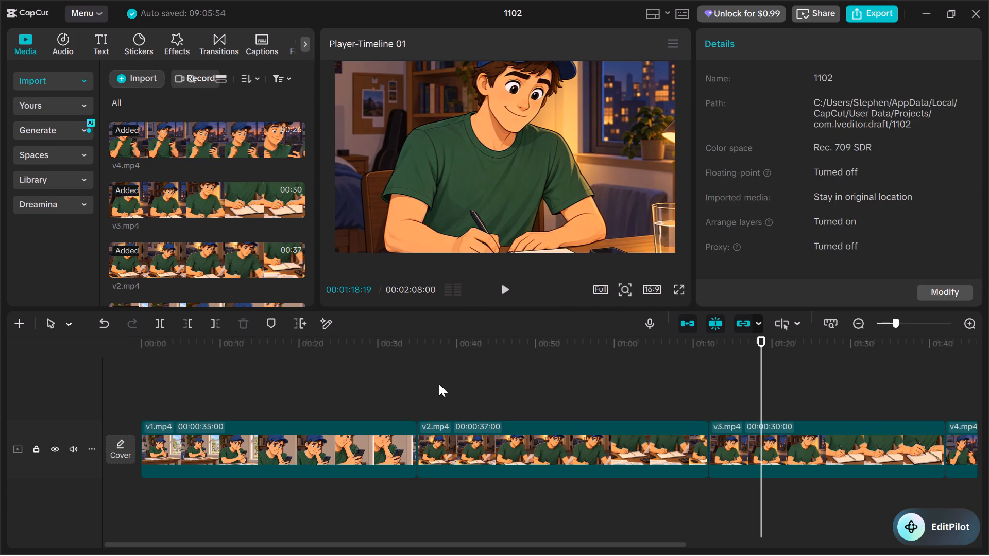
pyautogui.moveTo(758, 339); pyautogui.dragTo(820, 343)
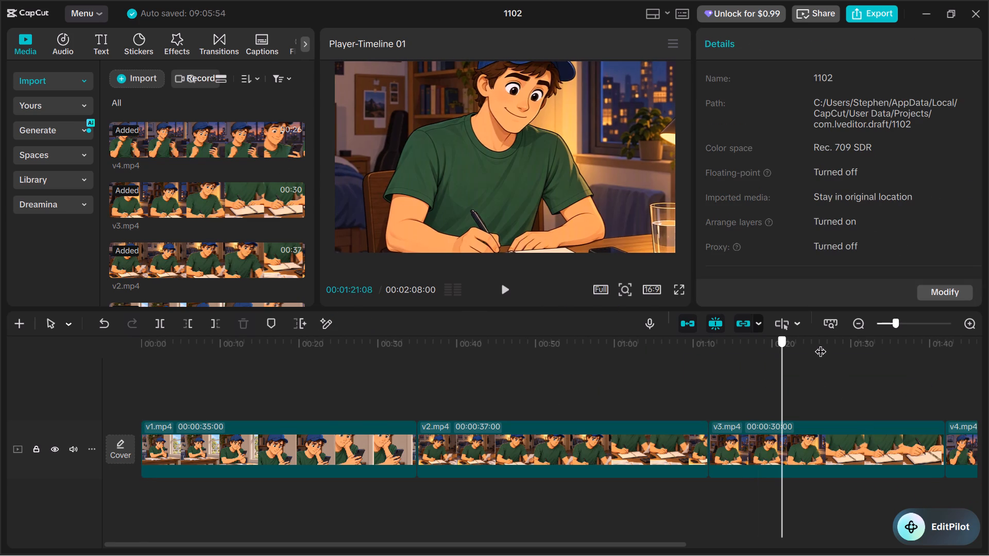
pyautogui.moveTo(820, 343); pyautogui.dragTo(894, 402)
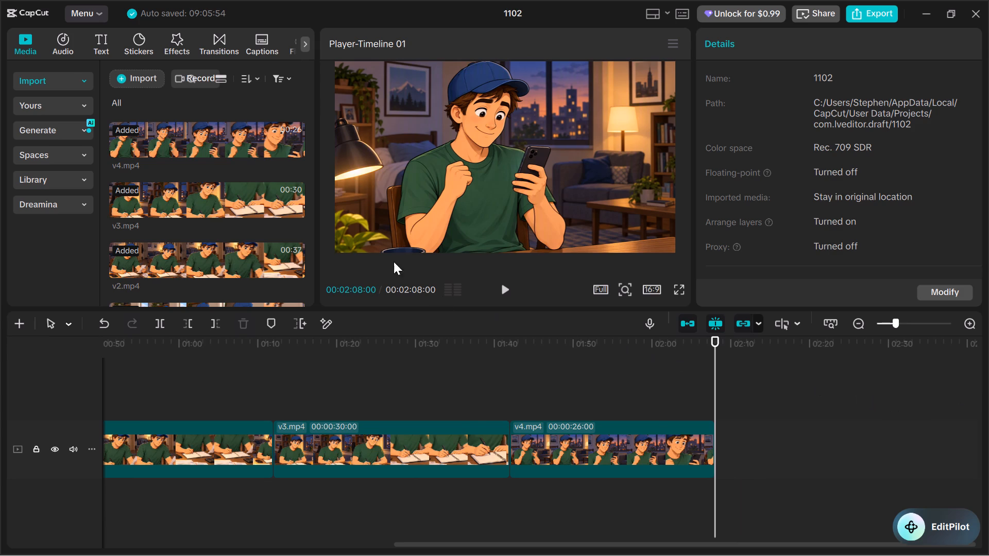
pyautogui.scroll(1, 200, 196)
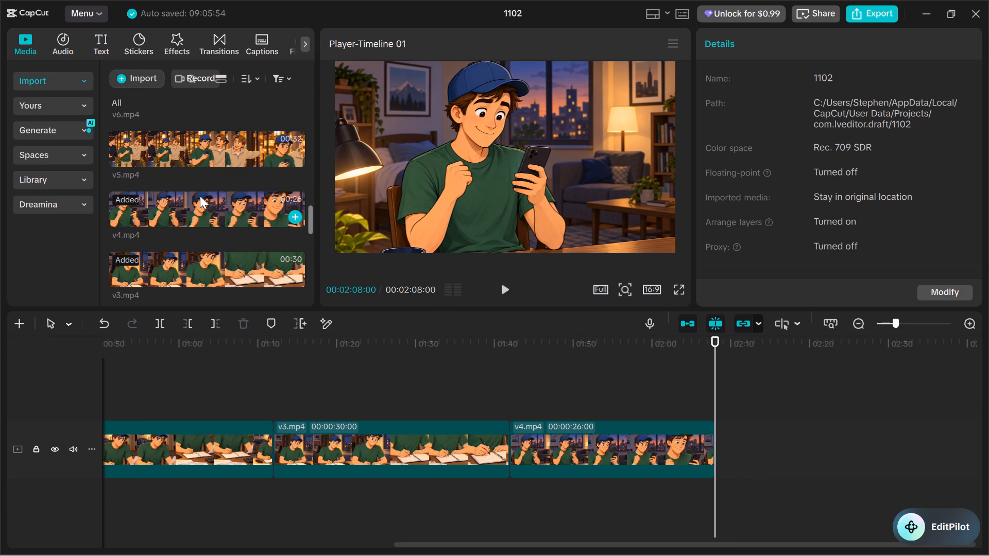
pyautogui.moveTo(150, 140); pyautogui.dragTo(354, 191)
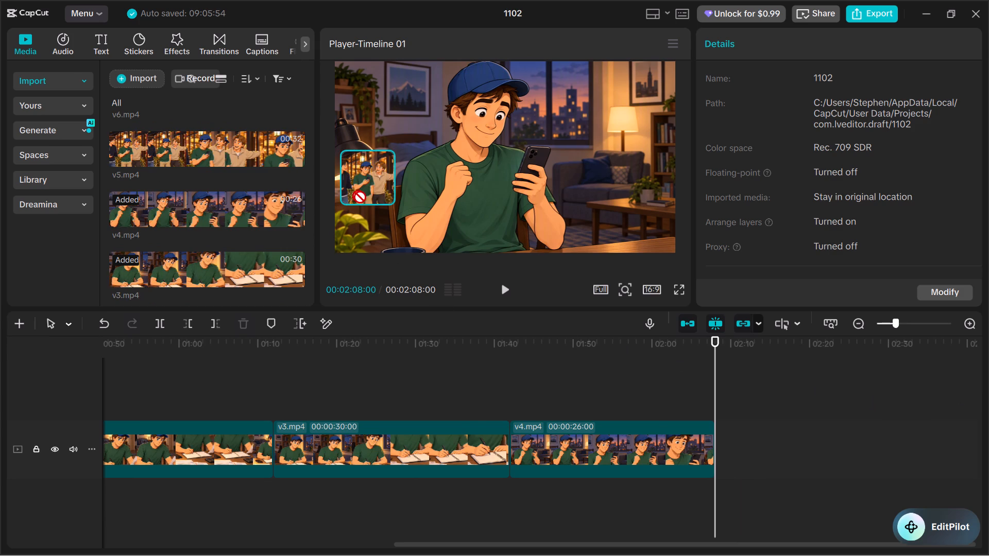
pyautogui.moveTo(354, 191); pyautogui.dragTo(718, 455)
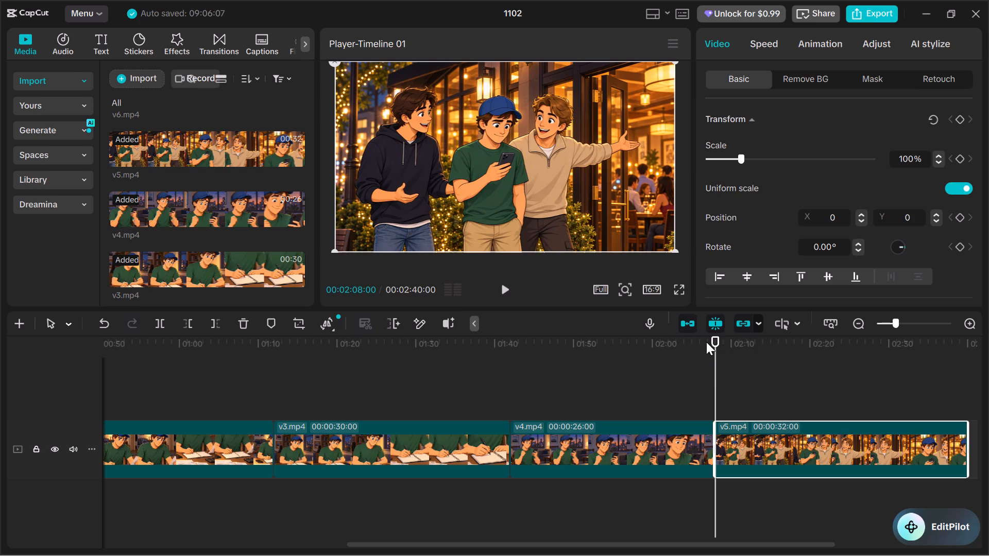
# Place v6.mp4 from the imported media on the main video track directly after v5.mp4.
pyautogui.moveTo(715, 340); pyautogui.dragTo(988, 383)
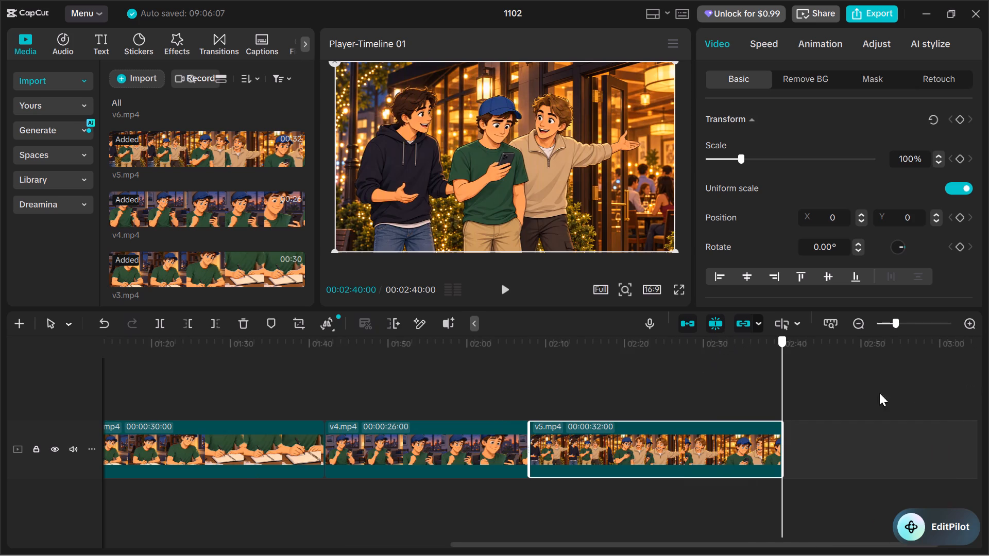
pyautogui.click(893, 320)
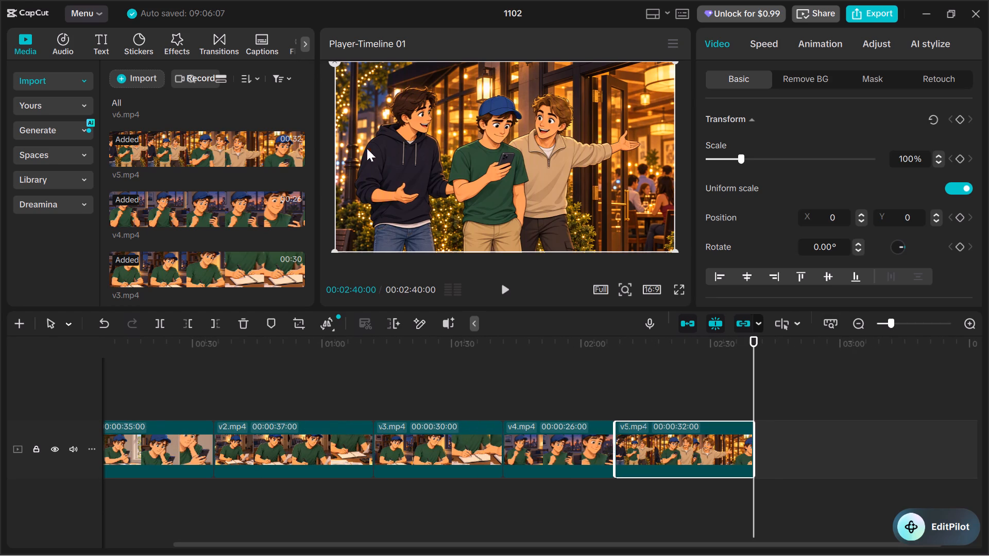
pyautogui.scroll(1, 223, 177)
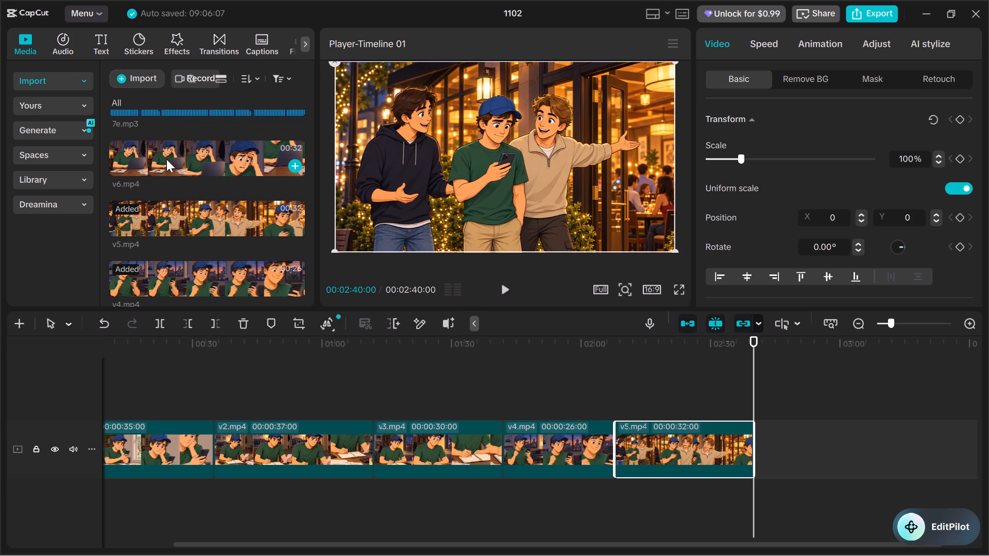
pyautogui.moveTo(166, 159); pyautogui.dragTo(479, 283)
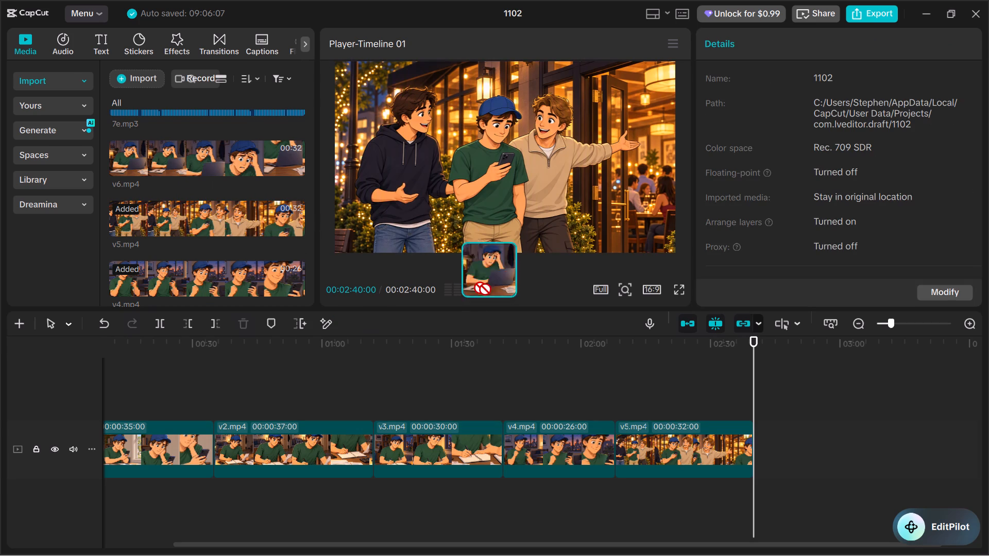
pyautogui.moveTo(479, 283); pyautogui.dragTo(983, 413)
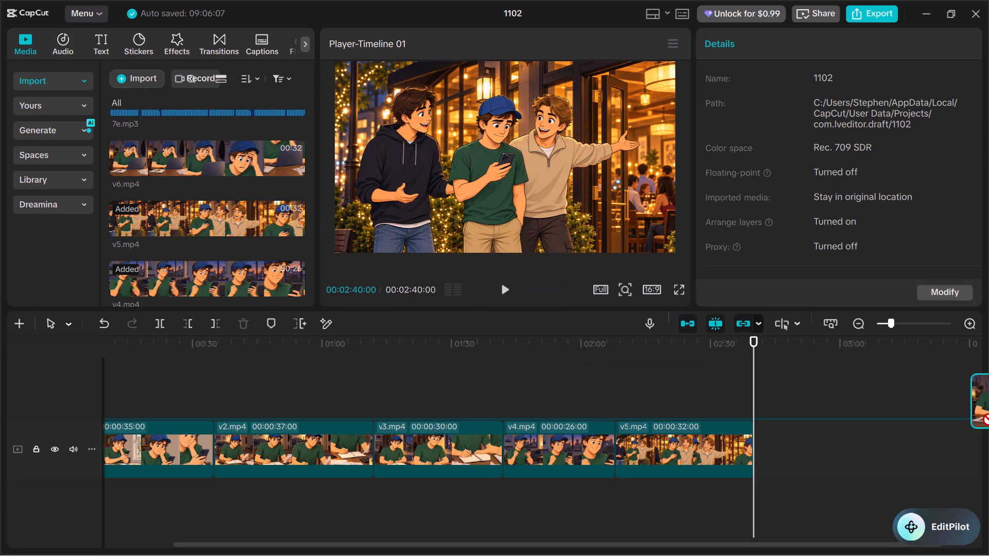
pyautogui.moveTo(983, 413); pyautogui.dragTo(751, 435)
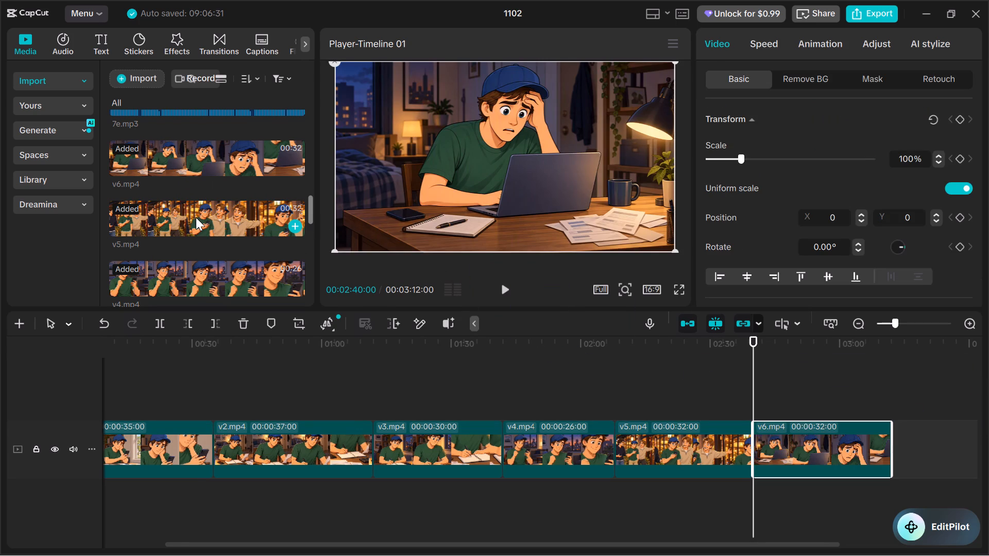
# Place v7.mp4 from the imported media on the main video track directly after v6.mp4.
pyautogui.scroll(2, 212, 221)
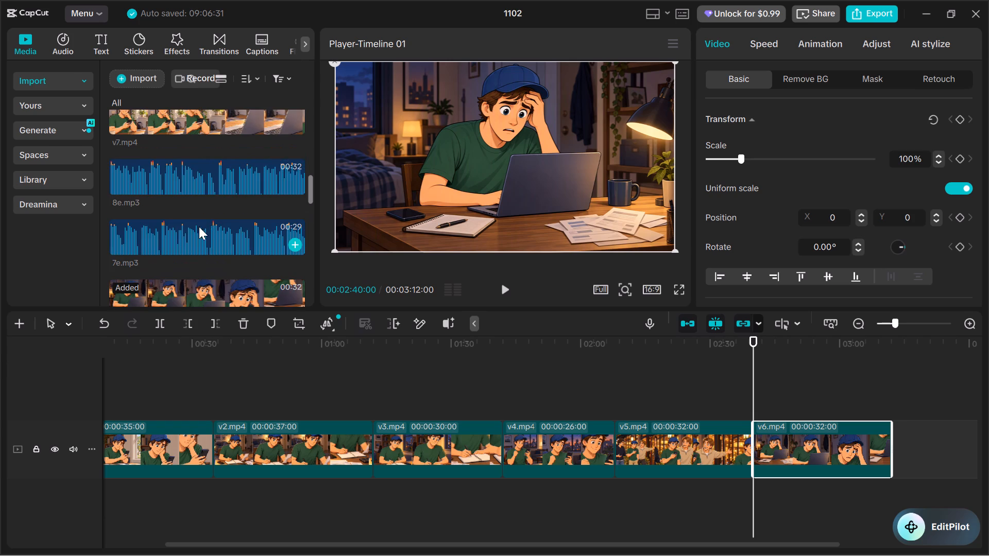
pyautogui.scroll(-2, 199, 227)
pyautogui.scroll(4, 199, 227)
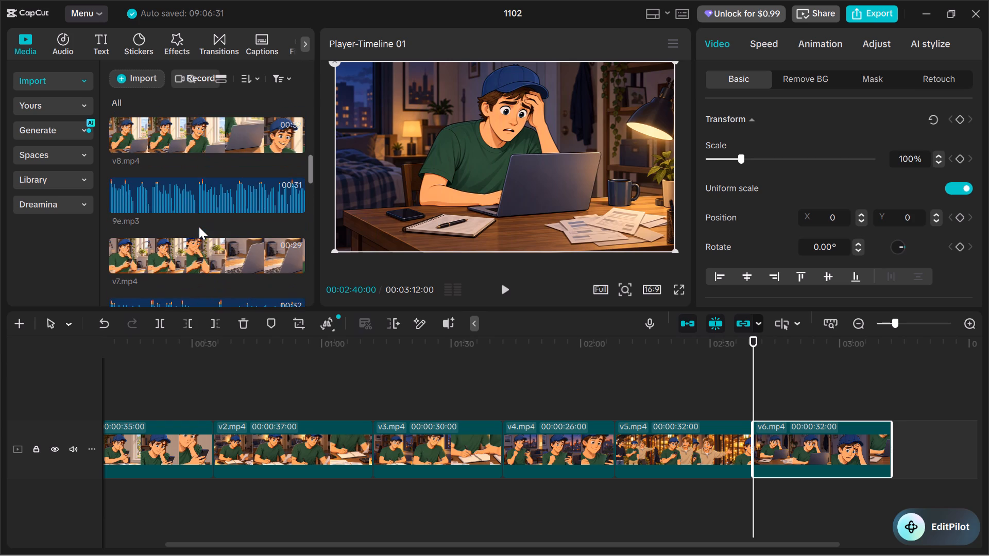
pyautogui.moveTo(174, 251); pyautogui.dragTo(883, 462)
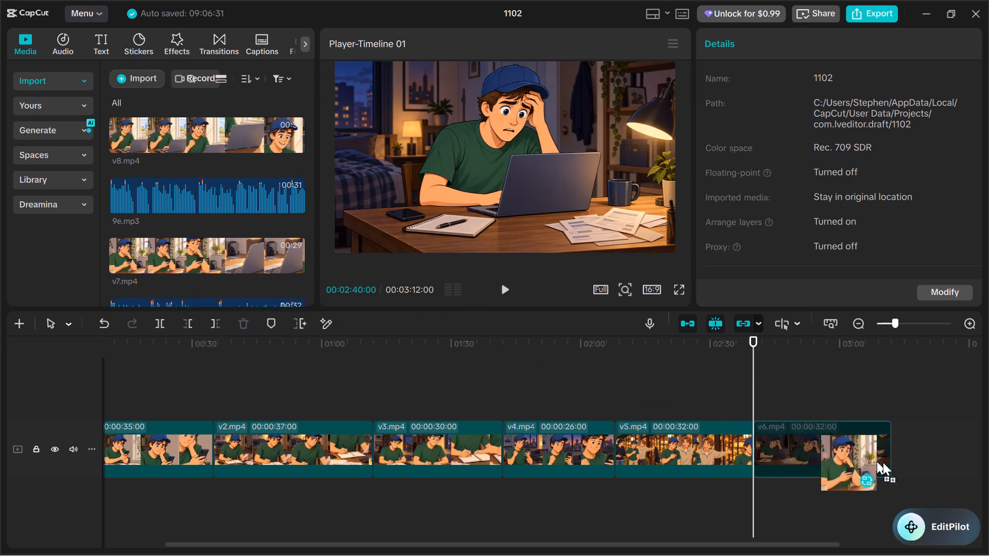
pyautogui.moveTo(883, 462); pyautogui.dragTo(889, 446)
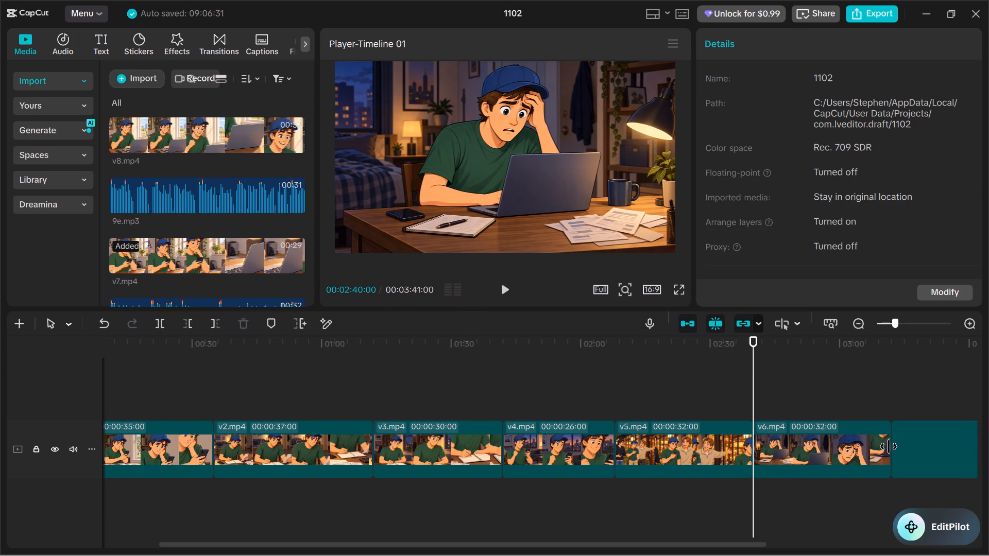
# Place v8.mp4 from the imported media on the main video track directly after v7.mp4.
pyautogui.scroll(1, 233, 230)
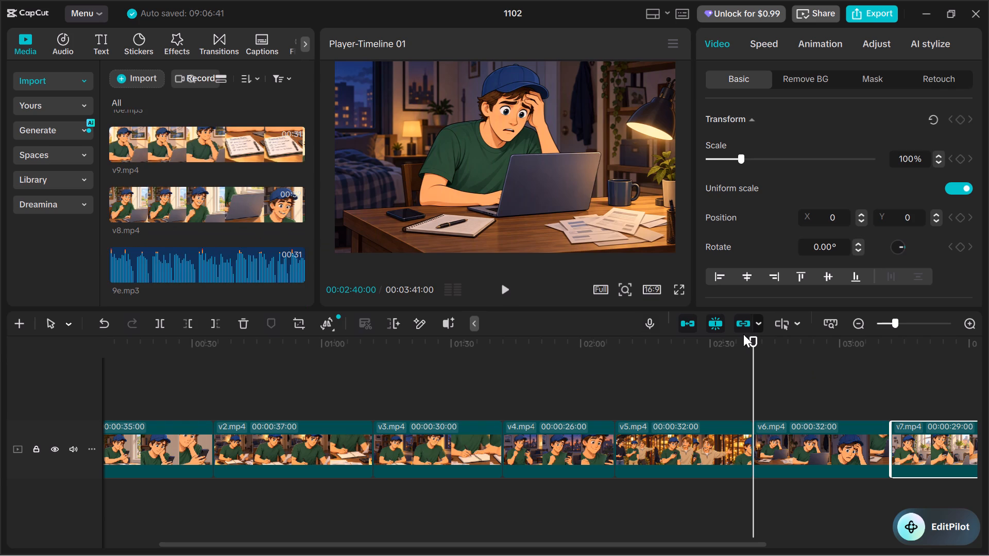
pyautogui.moveTo(751, 338); pyautogui.dragTo(985, 350)
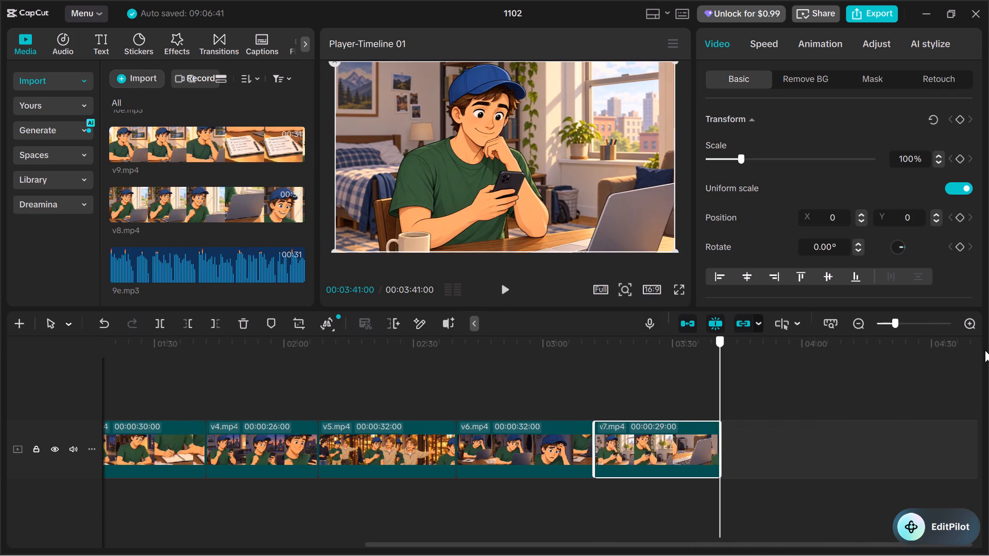
pyautogui.moveTo(985, 350); pyautogui.dragTo(912, 363)
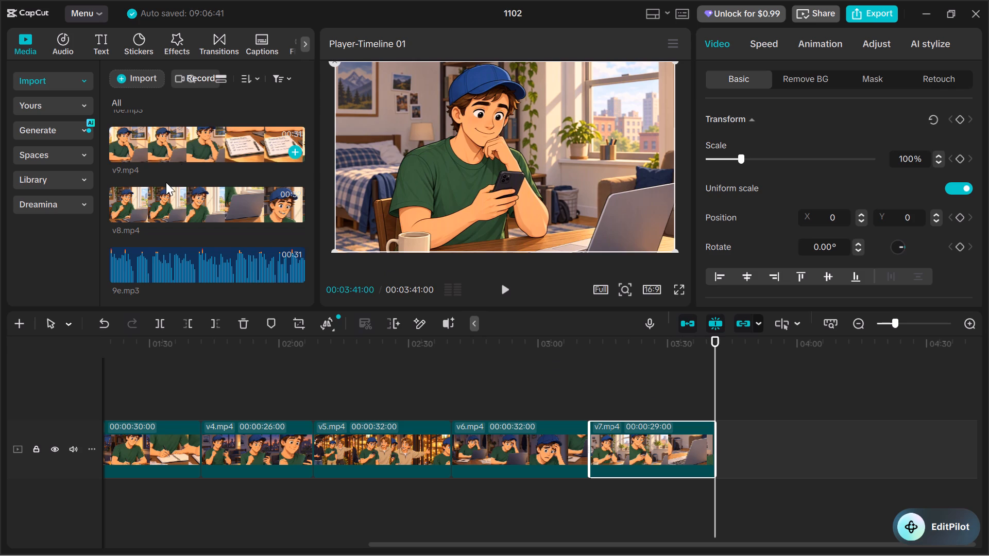
pyautogui.moveTo(172, 195); pyautogui.dragTo(726, 467)
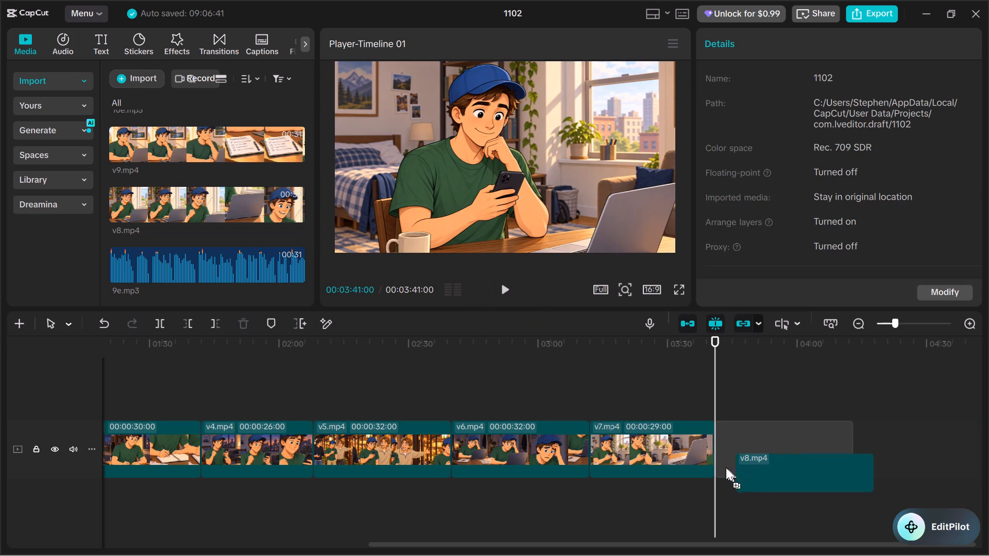
pyautogui.moveTo(726, 467); pyautogui.dragTo(718, 457)
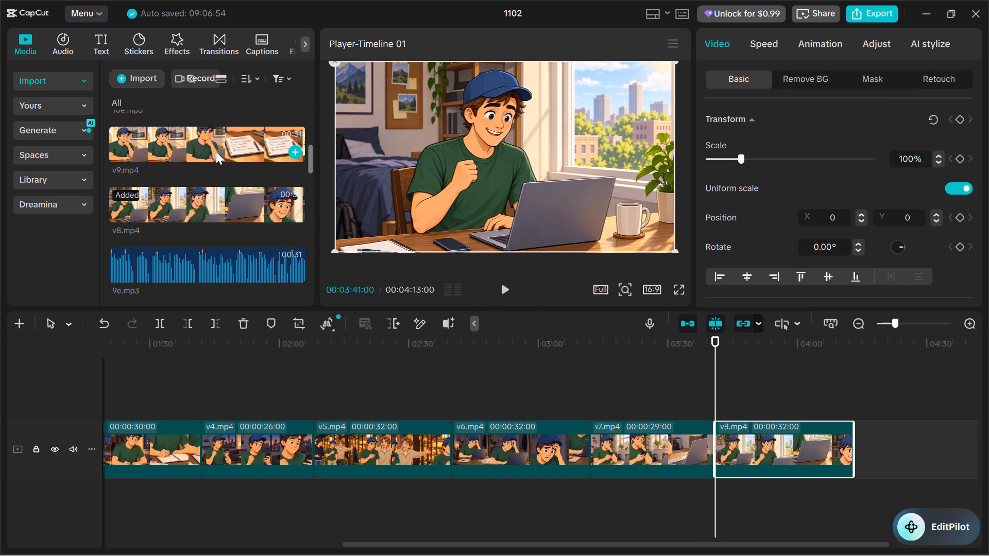
# Place v9.mp4 from the imported media on the main video track directly after v8.mp4.
pyautogui.moveTo(196, 138); pyautogui.dragTo(814, 382)
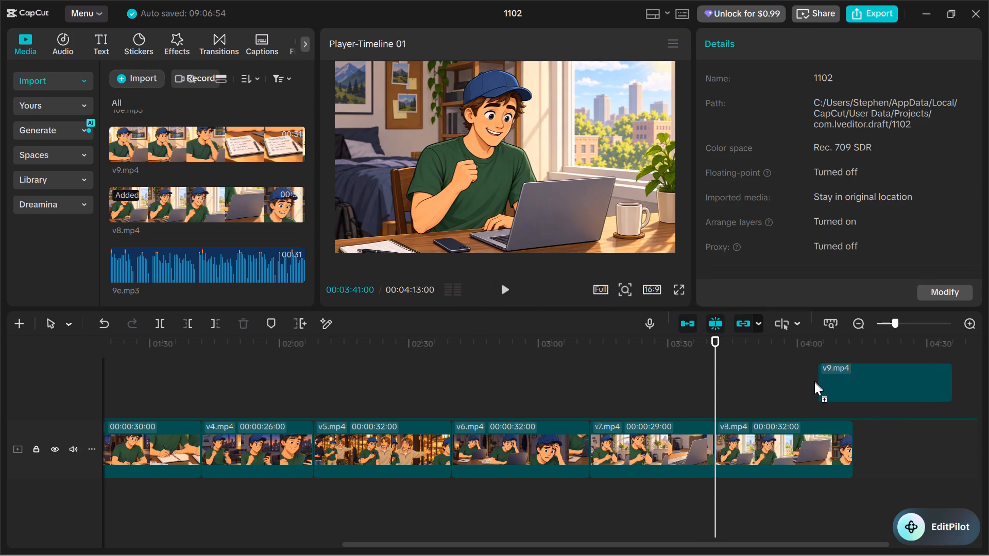
pyautogui.moveTo(814, 382); pyautogui.dragTo(840, 442)
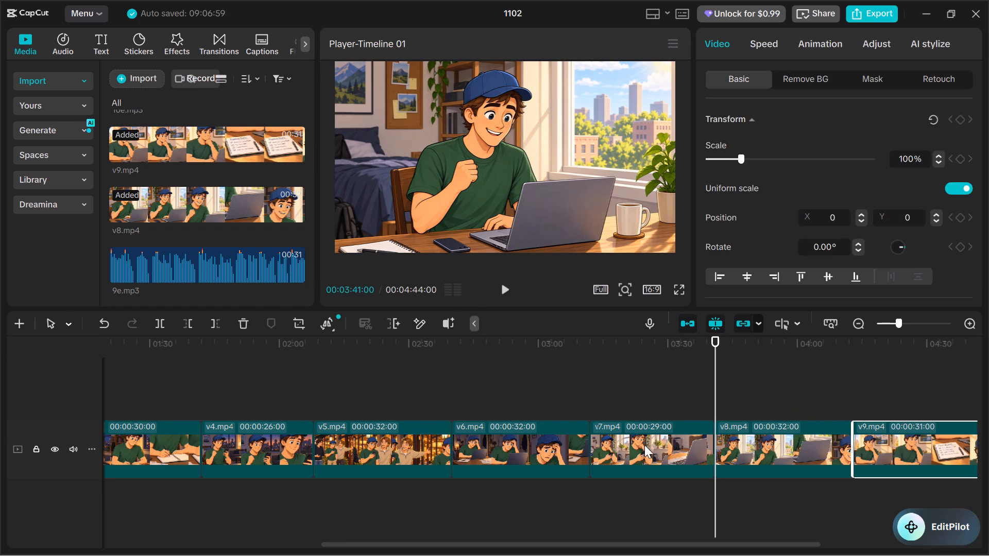
# Place v10.mp4 from the imported media on the main video track directly after v9.mp4.
pyautogui.moveTo(846, 399); pyautogui.dragTo(690, 407)
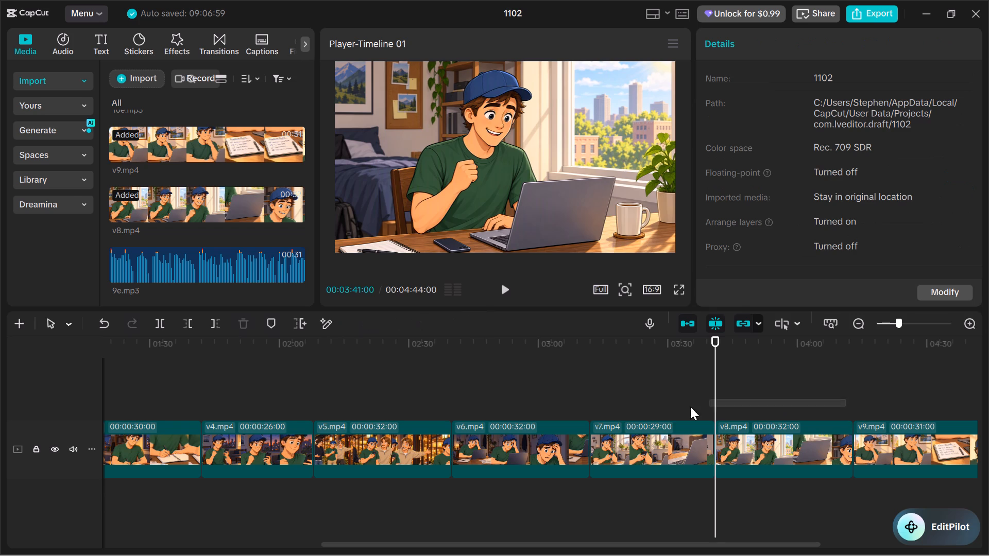
pyautogui.moveTo(690, 407); pyautogui.dragTo(647, 411)
pyautogui.moveTo(717, 341); pyautogui.dragTo(758, 340)
pyautogui.moveTo(758, 340); pyautogui.dragTo(987, 384)
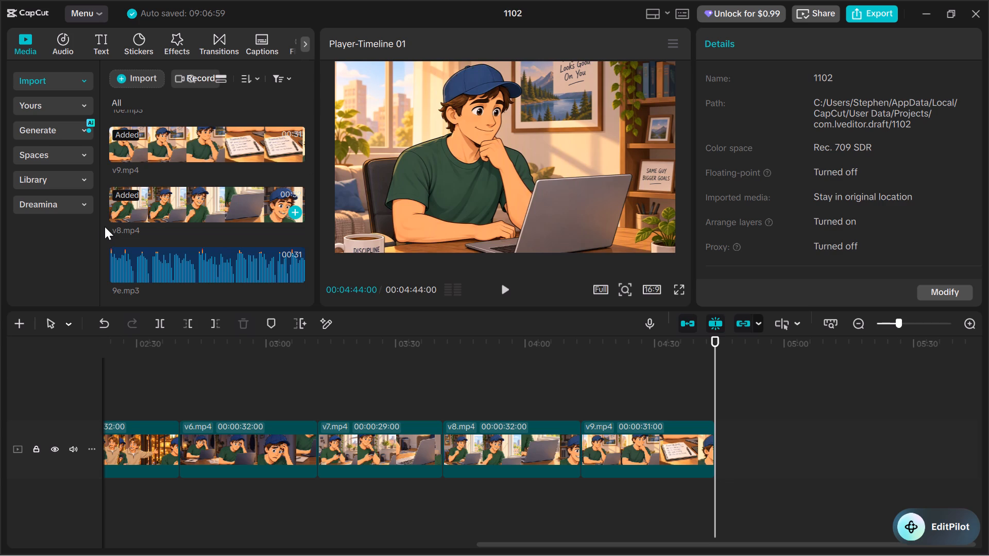
pyautogui.scroll(4, 196, 213)
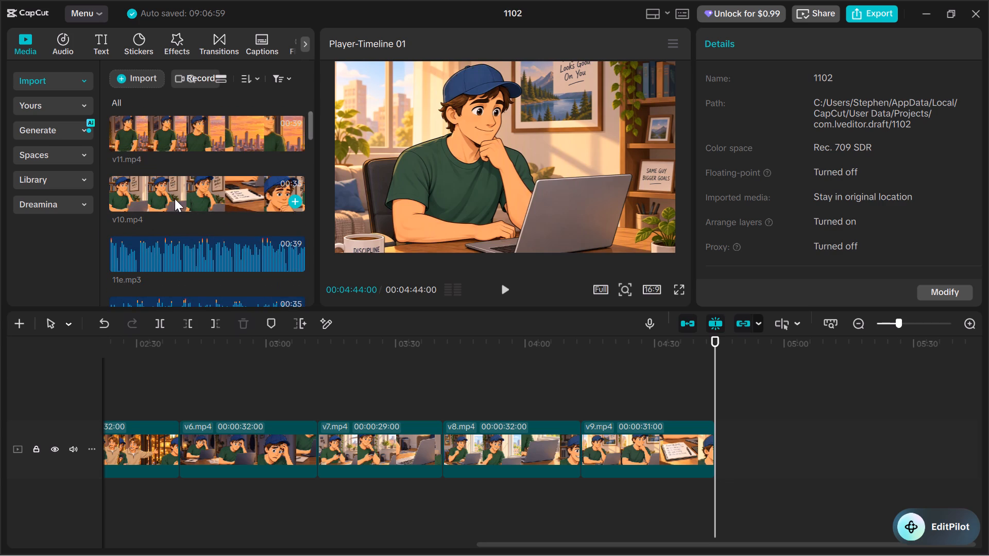
pyautogui.moveTo(174, 199); pyautogui.dragTo(699, 445)
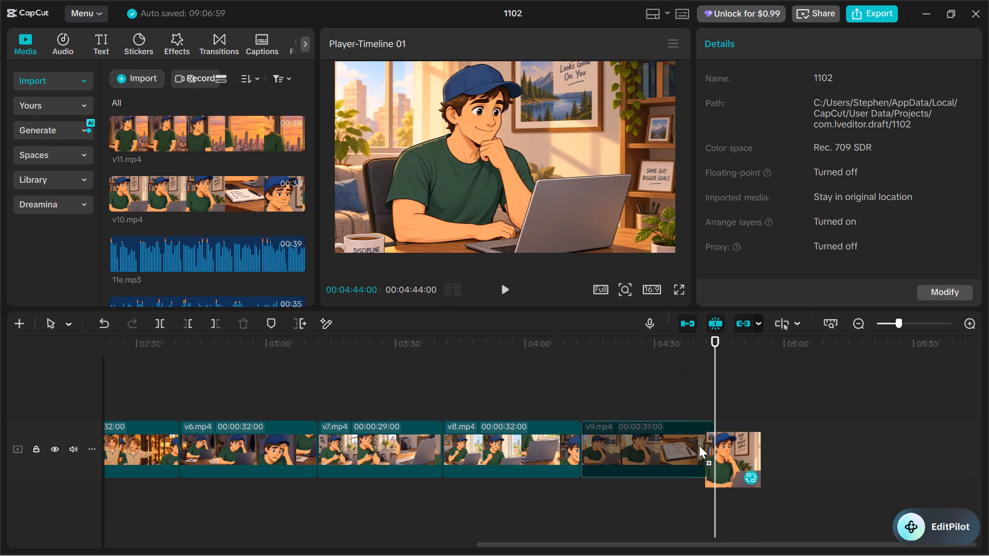
pyautogui.moveTo(699, 445); pyautogui.dragTo(709, 449)
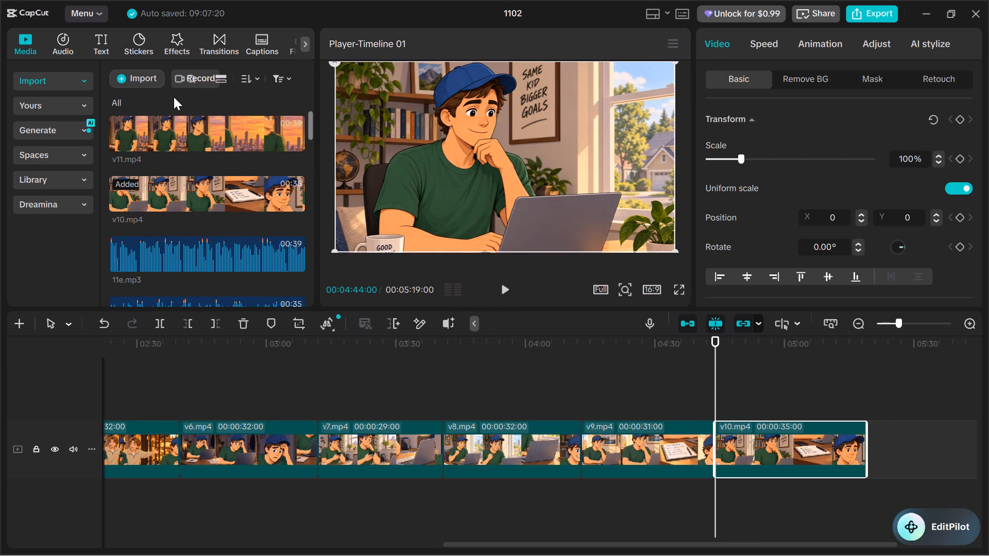
# Place v11.mp4 from the imported media on the main video track directly after v10.mp4.
pyautogui.moveTo(185, 128); pyautogui.dragTo(646, 292)
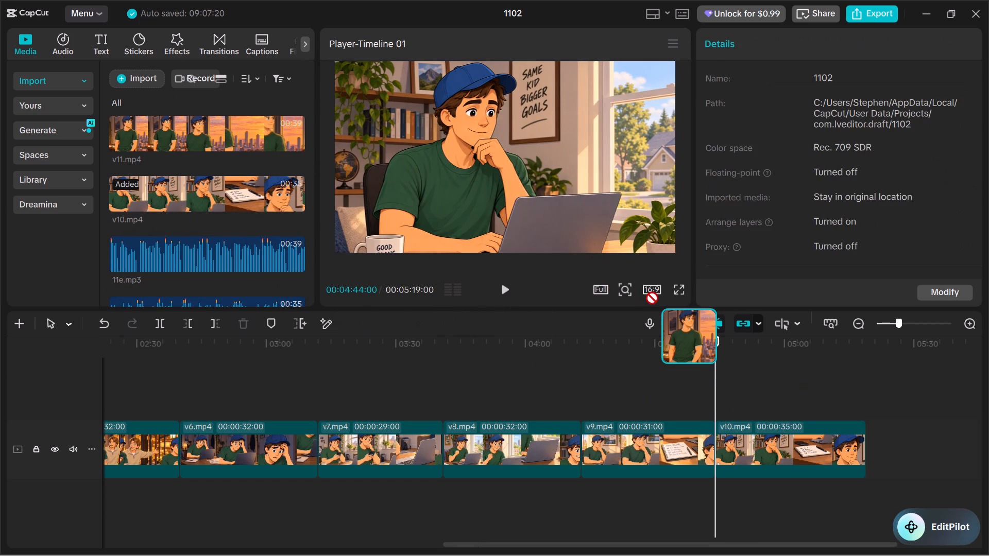
pyautogui.moveTo(646, 292); pyautogui.dragTo(887, 460)
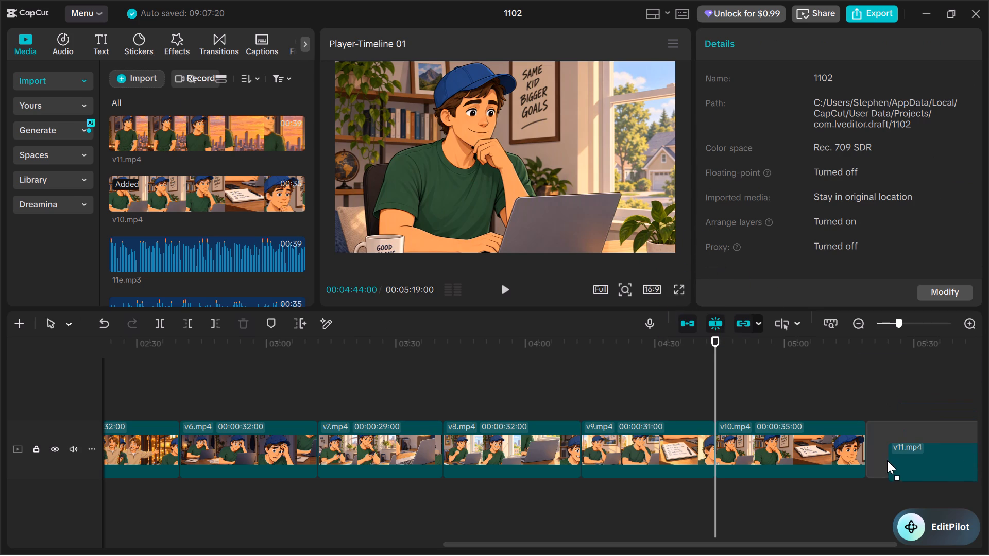
pyautogui.moveTo(887, 460); pyautogui.dragTo(863, 445)
# Move the playhead to the end of v11.mp4 and check the clip order at the end of the timeline.
pyautogui.click(500, 378)
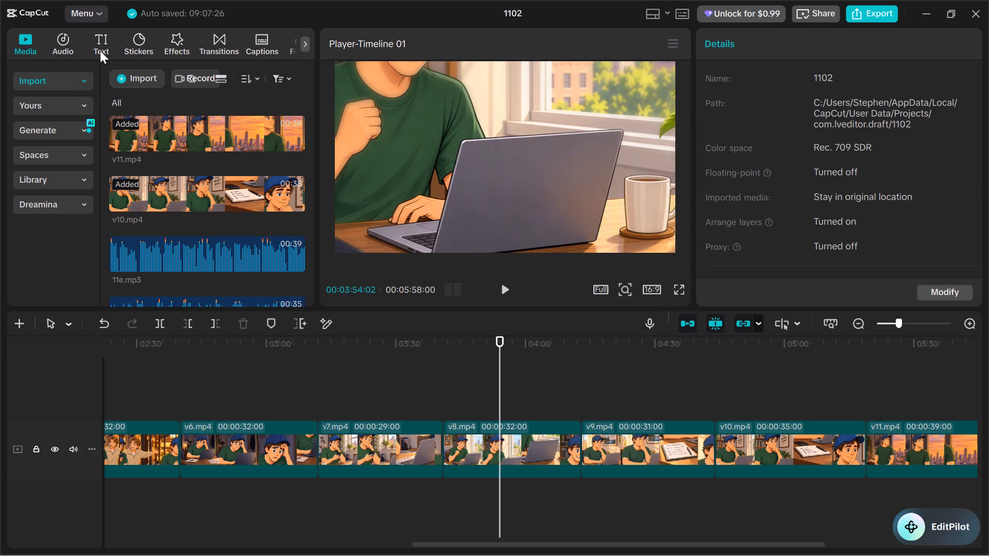
pyautogui.moveTo(498, 338); pyautogui.dragTo(500, 339)
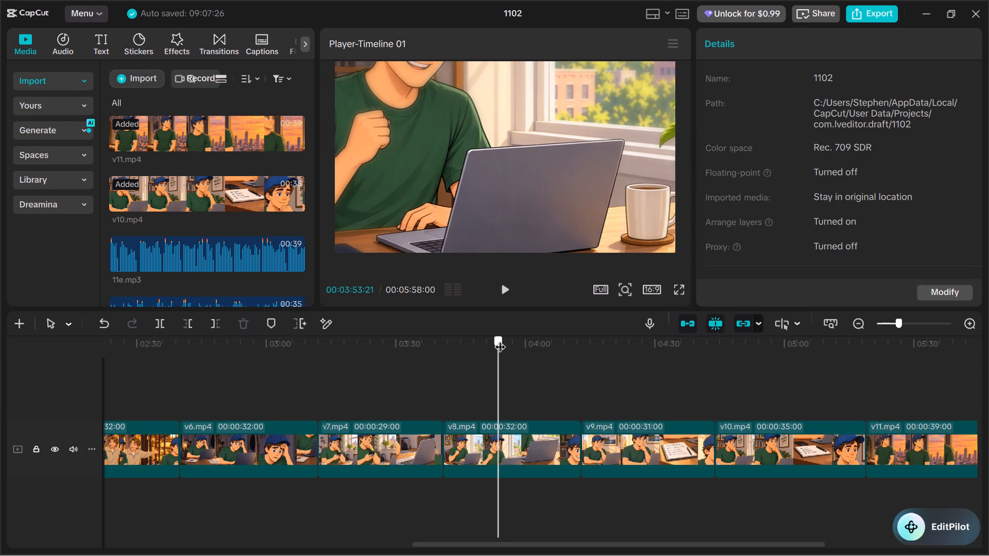
pyautogui.moveTo(500, 339); pyautogui.dragTo(920, 401)
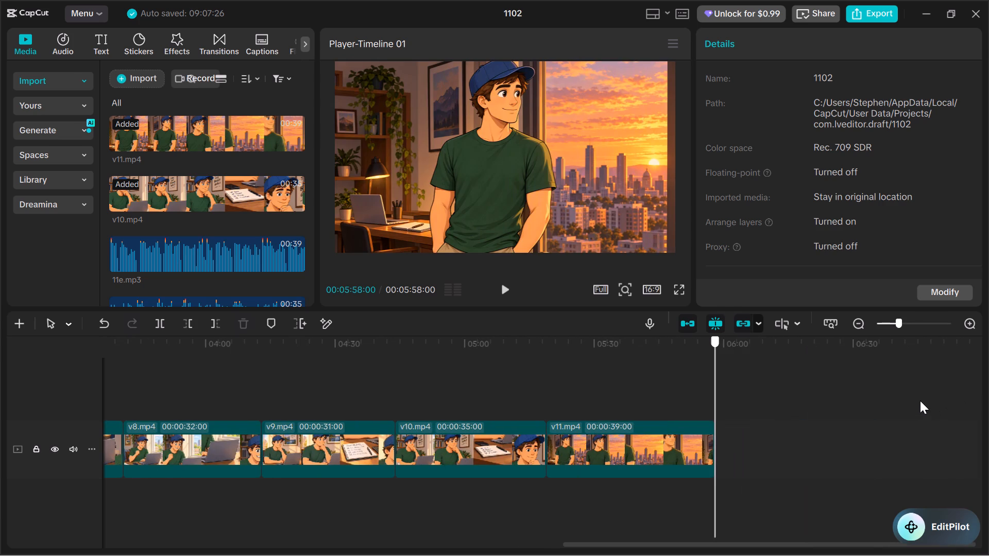
pyautogui.moveTo(920, 401); pyautogui.dragTo(918, 396)
pyautogui.scroll(4, 240, 252)
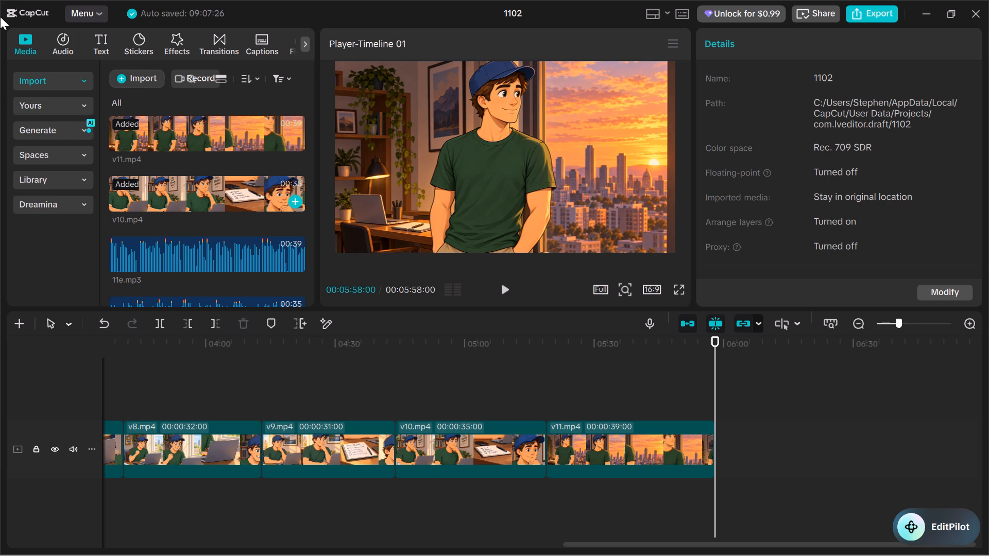
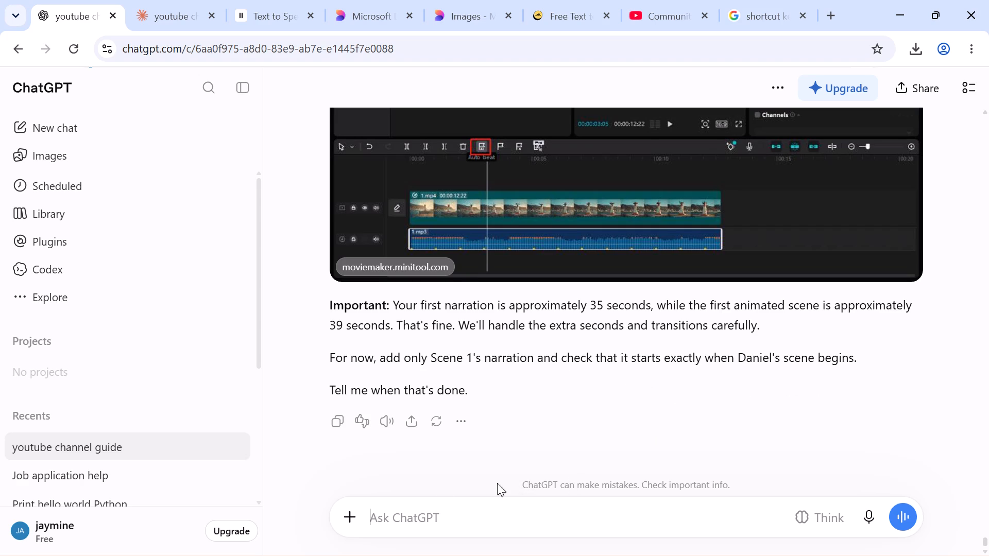
# Switch to CapCut and return the playhead to the start of the timeline.
pyautogui.click(368, 544)
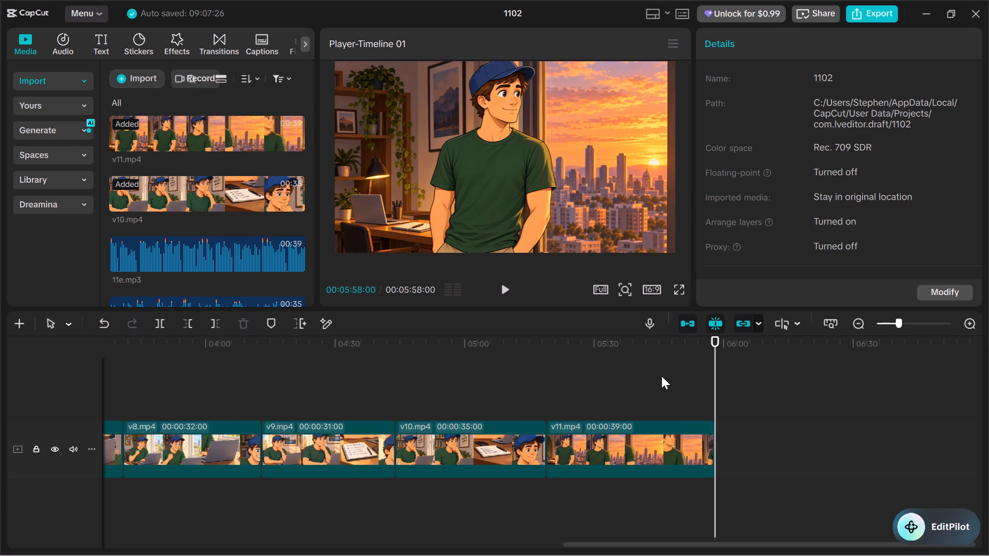
pyautogui.moveTo(715, 335); pyautogui.dragTo(400, 353)
pyautogui.moveTo(715, 334); pyautogui.dragTo(693, 333)
pyautogui.moveTo(693, 333); pyautogui.dragTo(666, 334)
pyautogui.moveTo(715, 338); pyautogui.dragTo(673, 324)
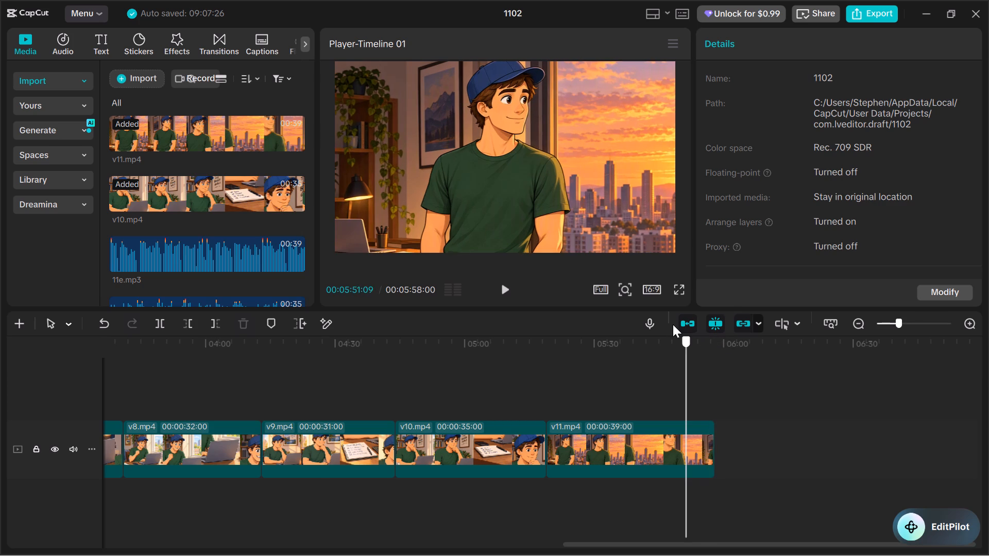
pyautogui.moveTo(673, 324); pyautogui.dragTo(65, 287)
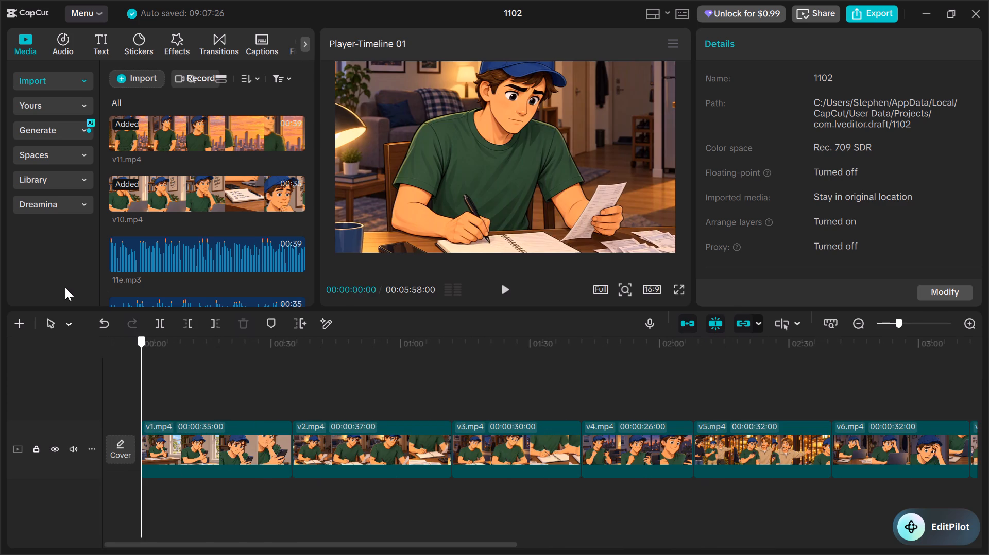
pyautogui.moveTo(65, 287); pyautogui.dragTo(84, 283)
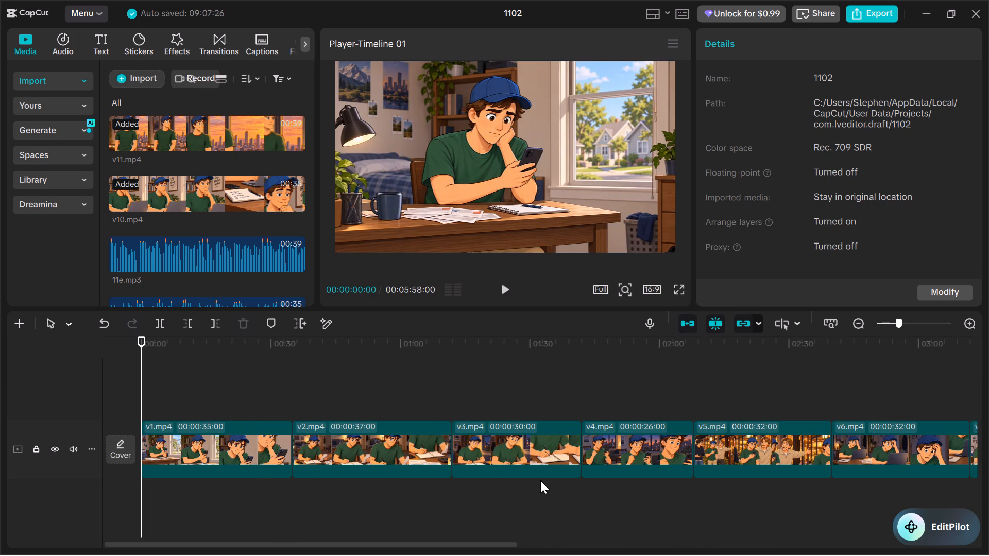
# Place 1e.mp3 from the imported media on an audio track directly below v1.mp4, aligned with the start of the timeline.
pyautogui.scroll(-9, 279, 238)
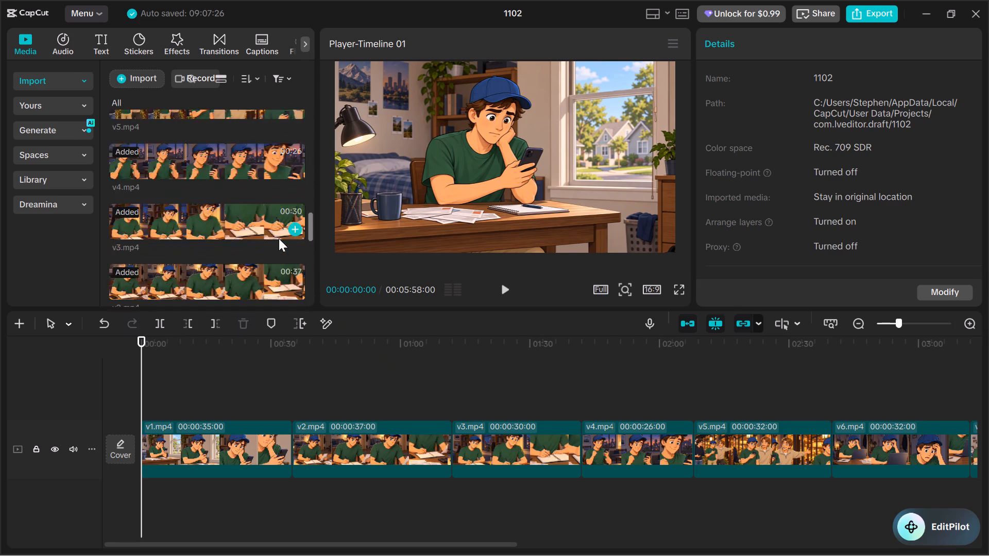
pyautogui.scroll(-13, 279, 238)
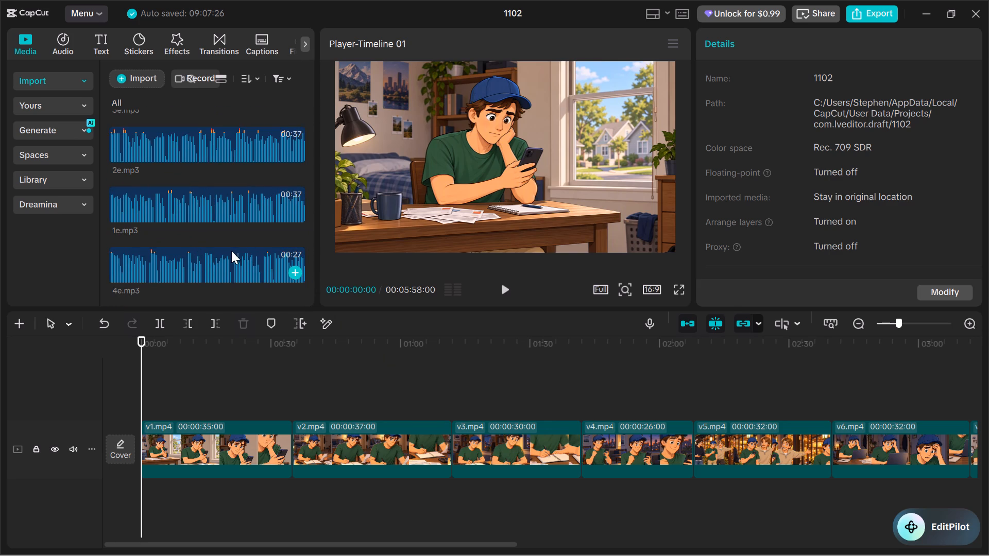
pyautogui.moveTo(210, 206); pyautogui.dragTo(169, 438)
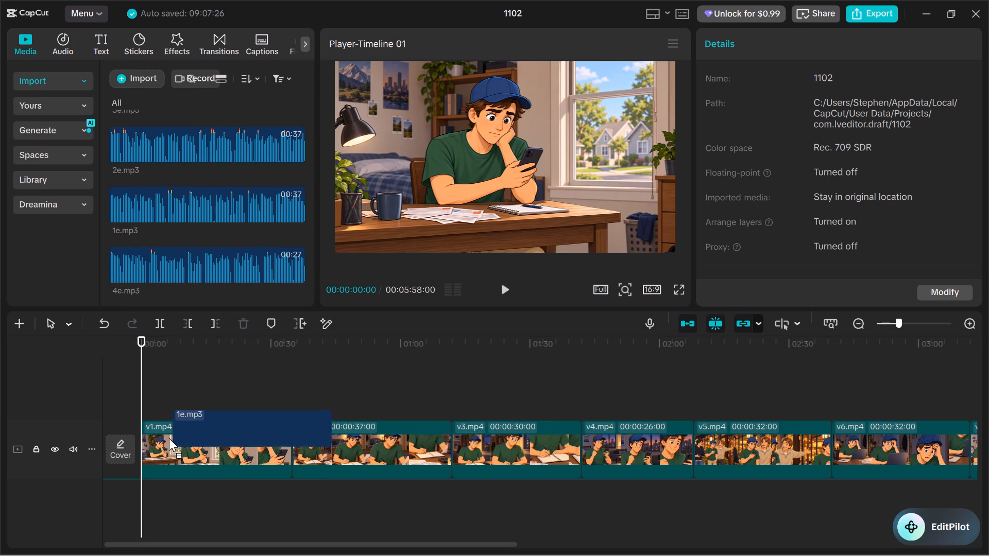
pyautogui.moveTo(169, 438); pyautogui.dragTo(140, 493)
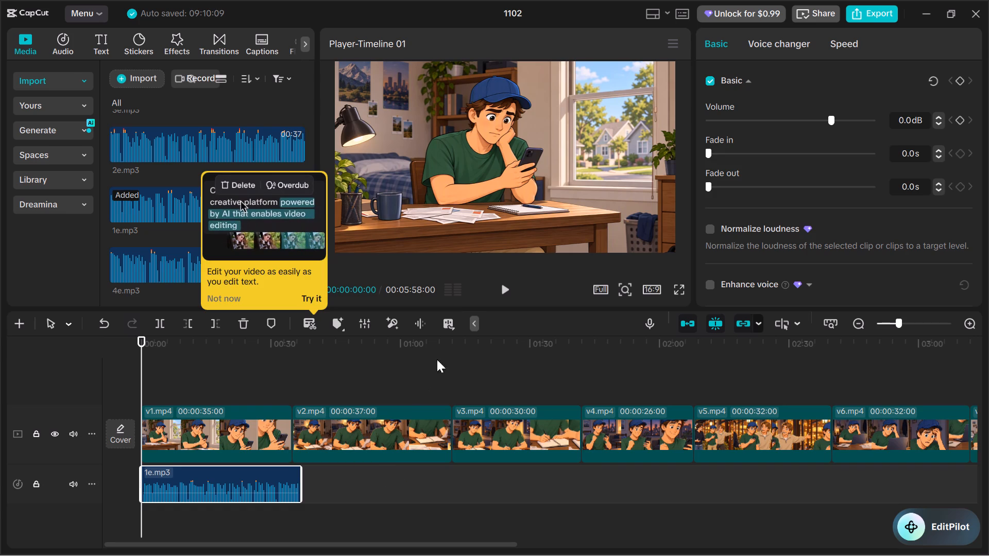
# Switch to Brave and pause the YouTube music video.
pyautogui.click(205, 545)
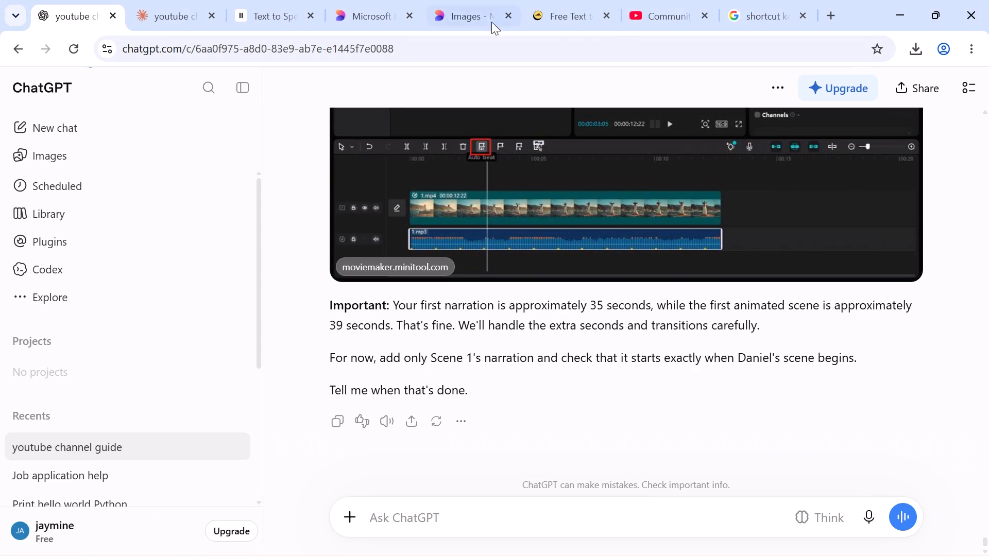
pyautogui.click(656, 5)
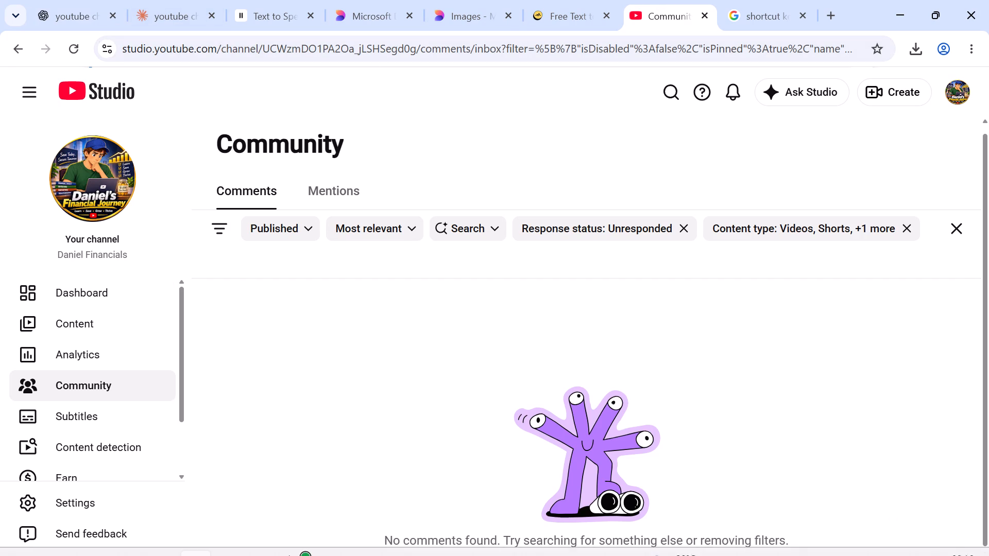
pyautogui.click(338, 543)
pyautogui.click(297, 344)
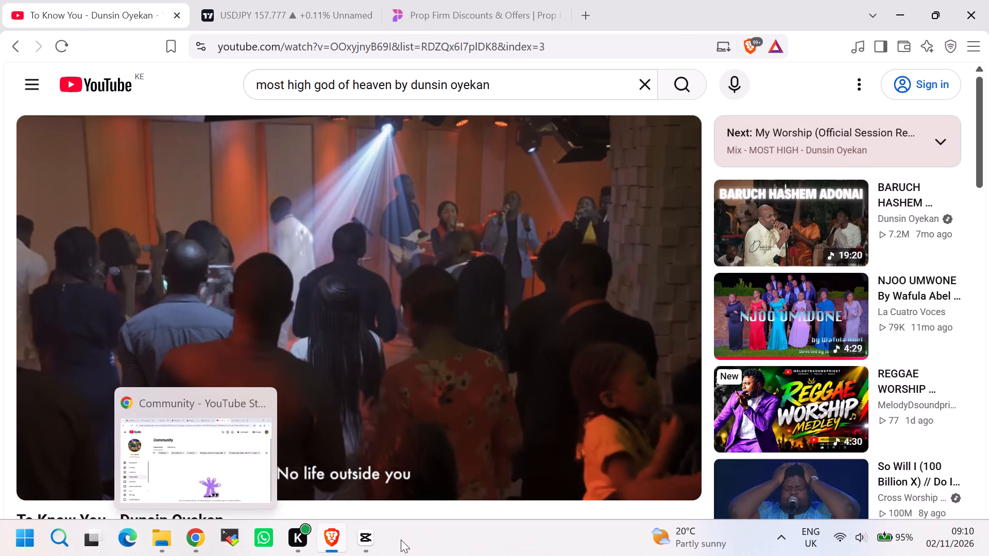
# Back in CapCut, play the timeline from the start through the Scene 1 narration, dismissing the text-editing tip, and pause after 1e.mp3 ends.
pyautogui.click(373, 540)
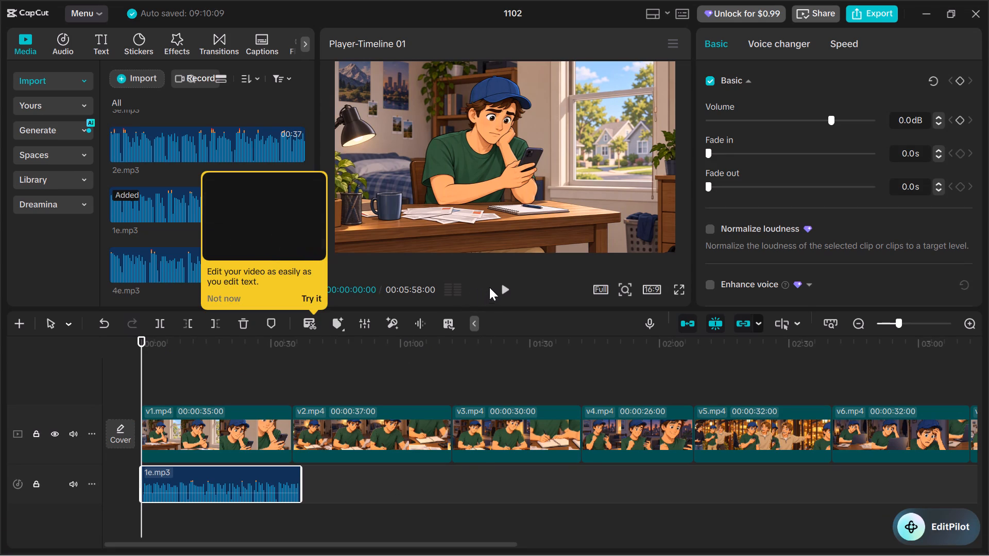
pyautogui.click(502, 285)
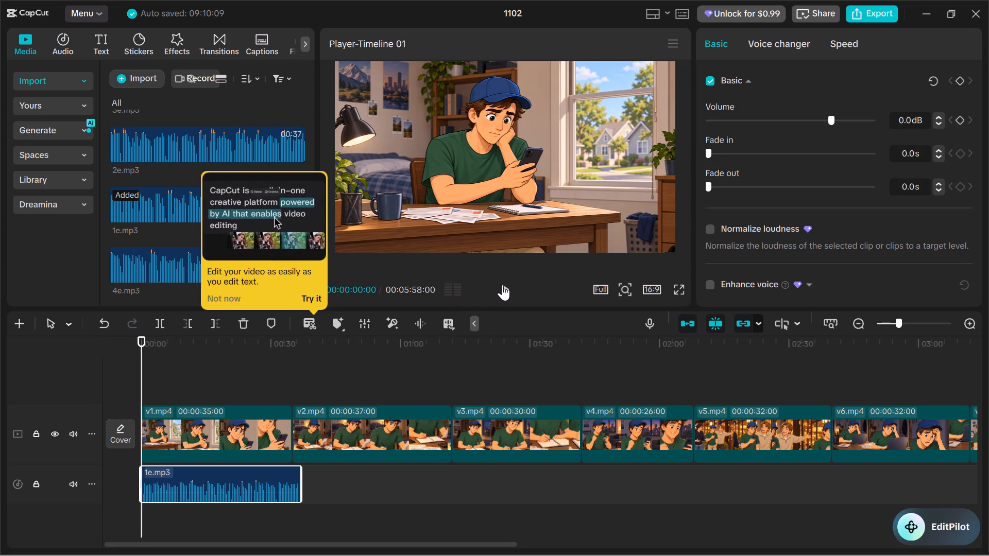
pyautogui.click(317, 292)
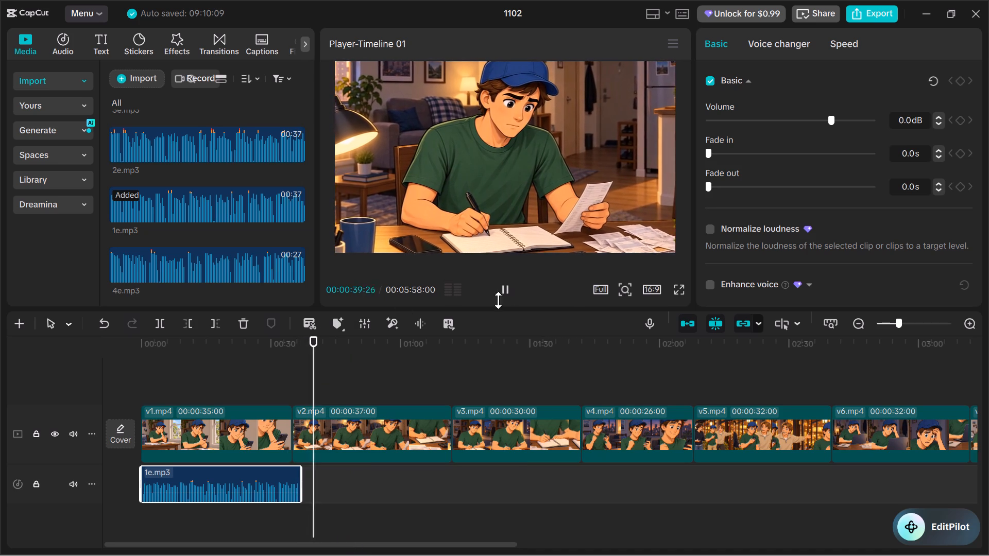
pyautogui.click(503, 288)
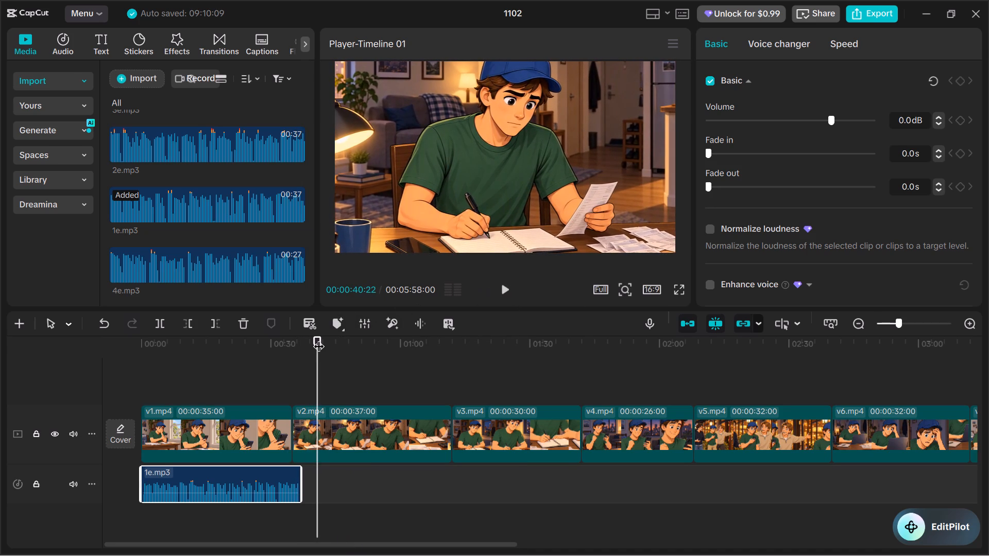
# Compare where v1.mp4 and 1e.mp3 end by selecting each clip and moving the playhead between their end points.
pyautogui.moveTo(318, 338); pyautogui.dragTo(306, 334)
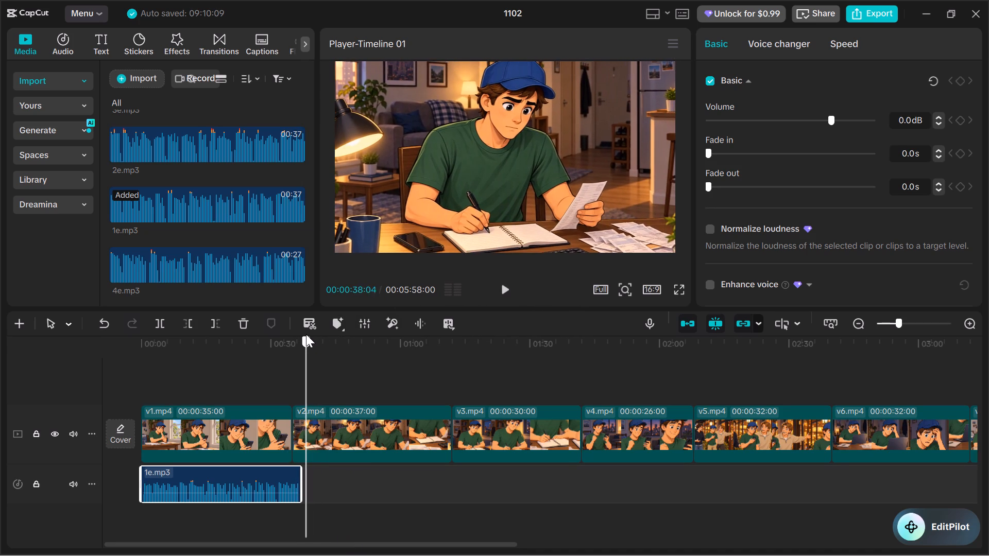
pyautogui.moveTo(306, 334); pyautogui.dragTo(308, 336)
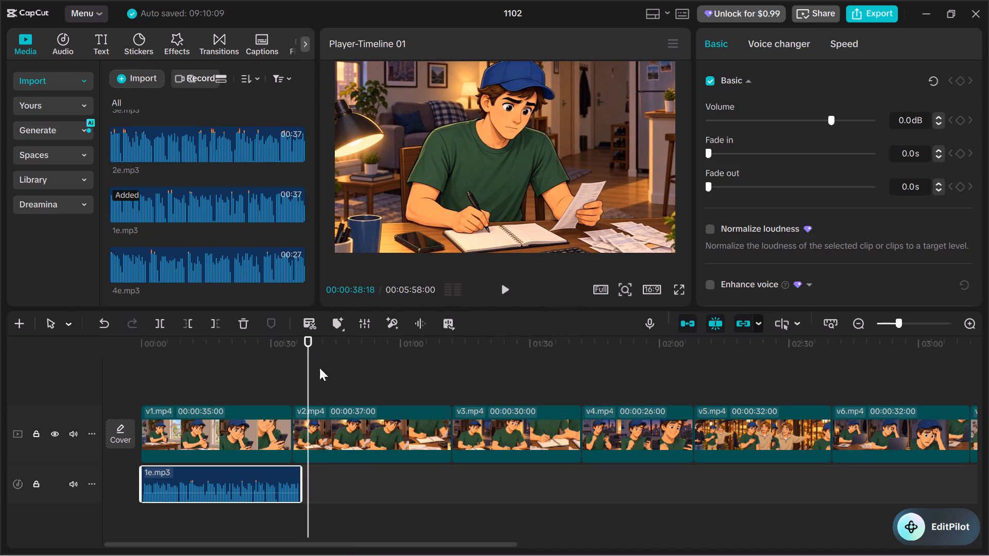
pyautogui.click(275, 422)
pyautogui.click(294, 429)
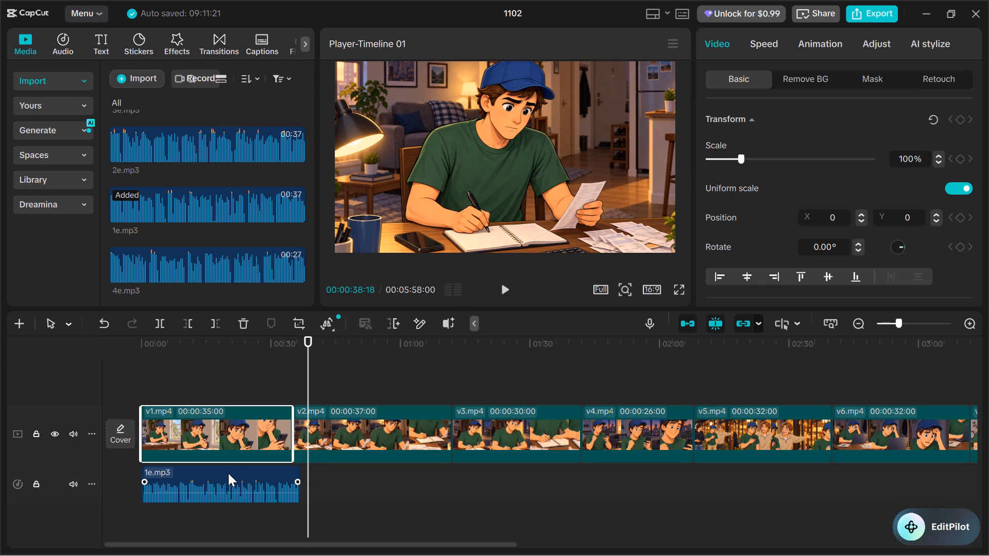
pyautogui.click(248, 493)
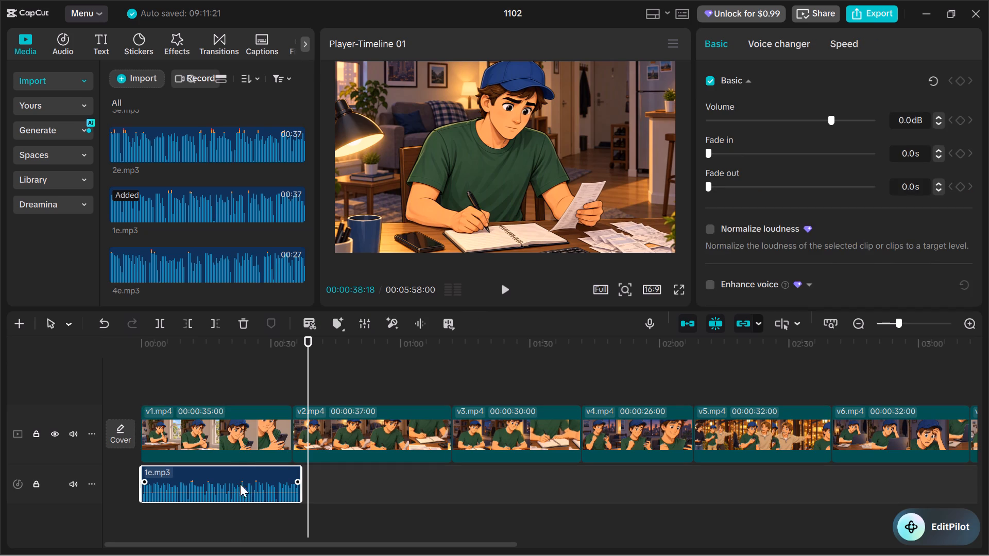
pyautogui.click(244, 438)
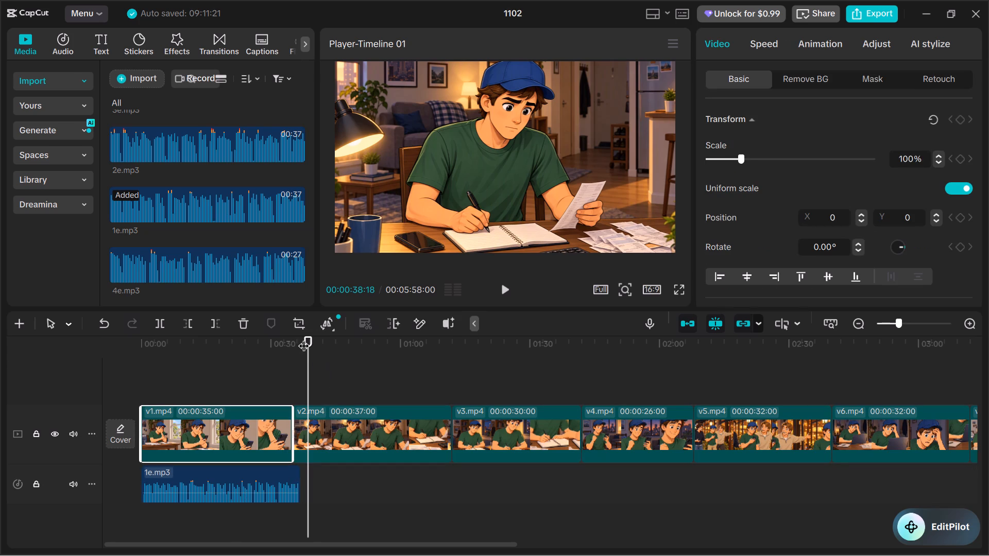
pyautogui.moveTo(306, 336); pyautogui.dragTo(293, 329)
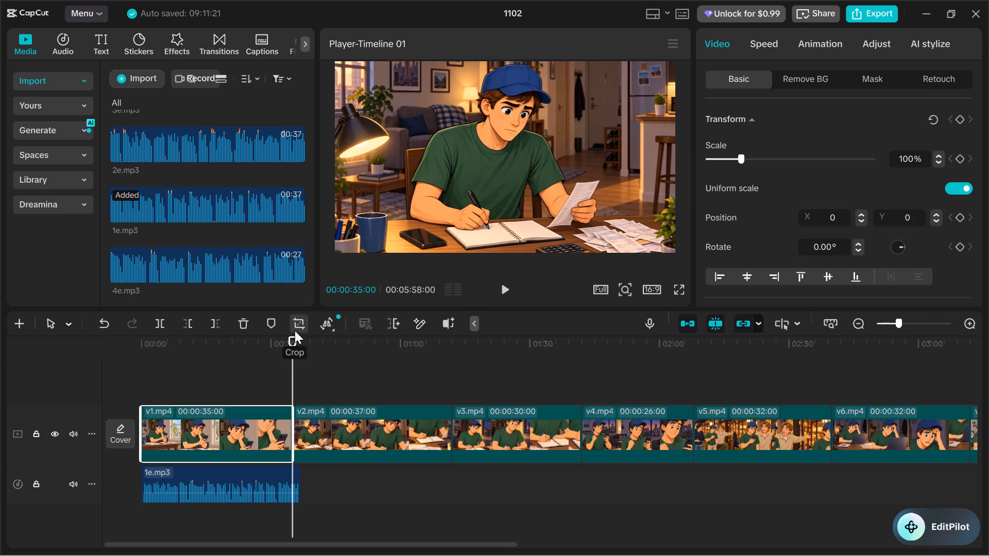
pyautogui.click(264, 490)
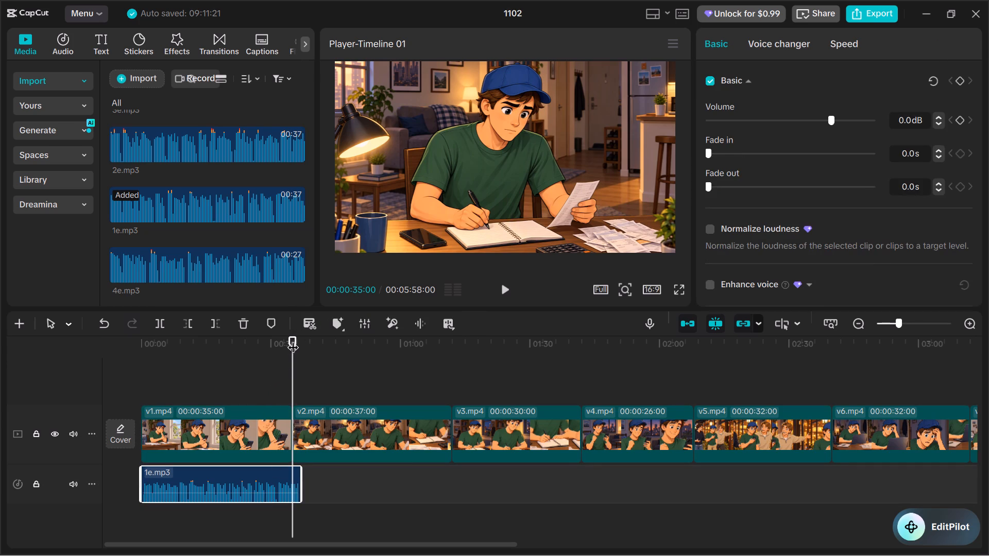
pyautogui.moveTo(296, 339); pyautogui.dragTo(299, 340)
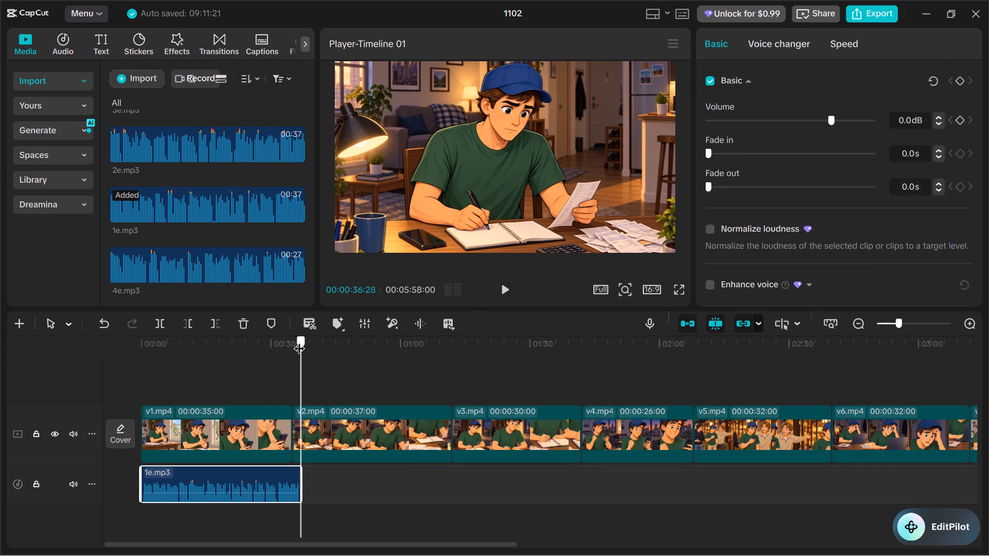
pyautogui.moveTo(299, 340); pyautogui.dragTo(294, 338)
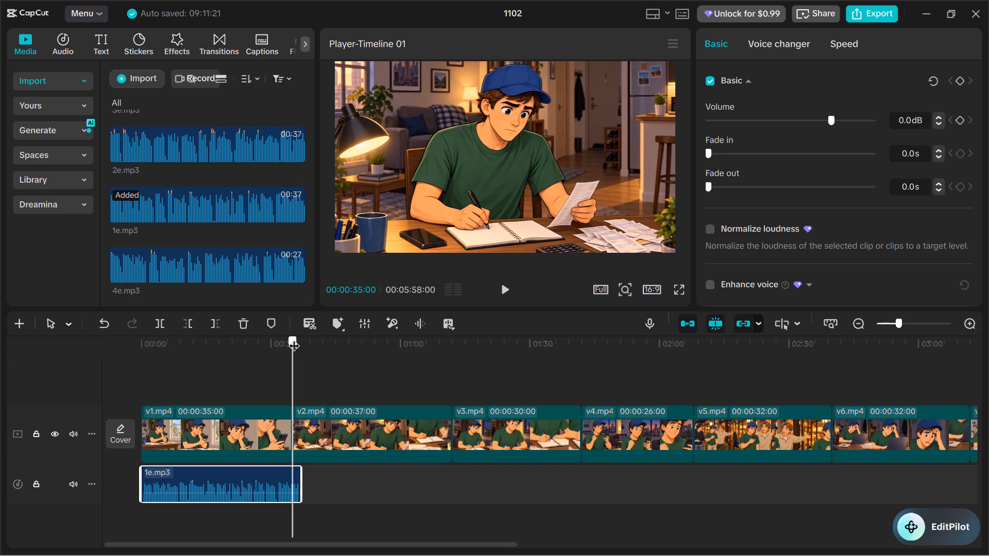
pyautogui.moveTo(294, 338); pyautogui.dragTo(298, 340)
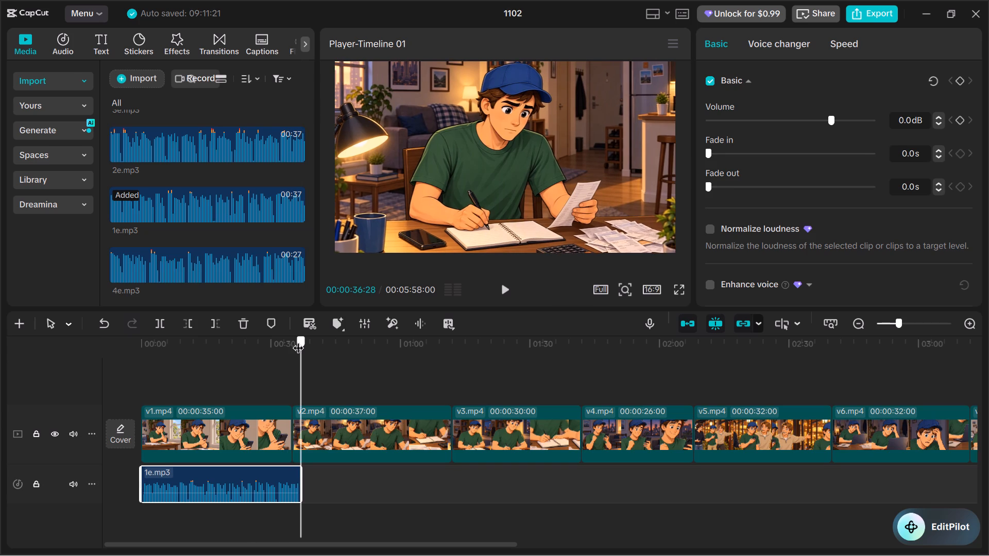
pyautogui.moveTo(298, 340); pyautogui.dragTo(301, 331)
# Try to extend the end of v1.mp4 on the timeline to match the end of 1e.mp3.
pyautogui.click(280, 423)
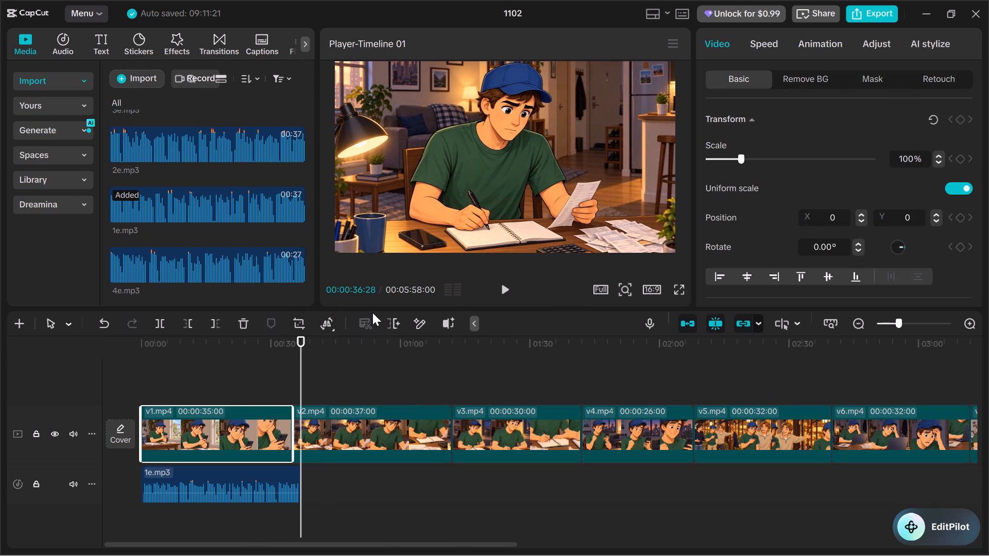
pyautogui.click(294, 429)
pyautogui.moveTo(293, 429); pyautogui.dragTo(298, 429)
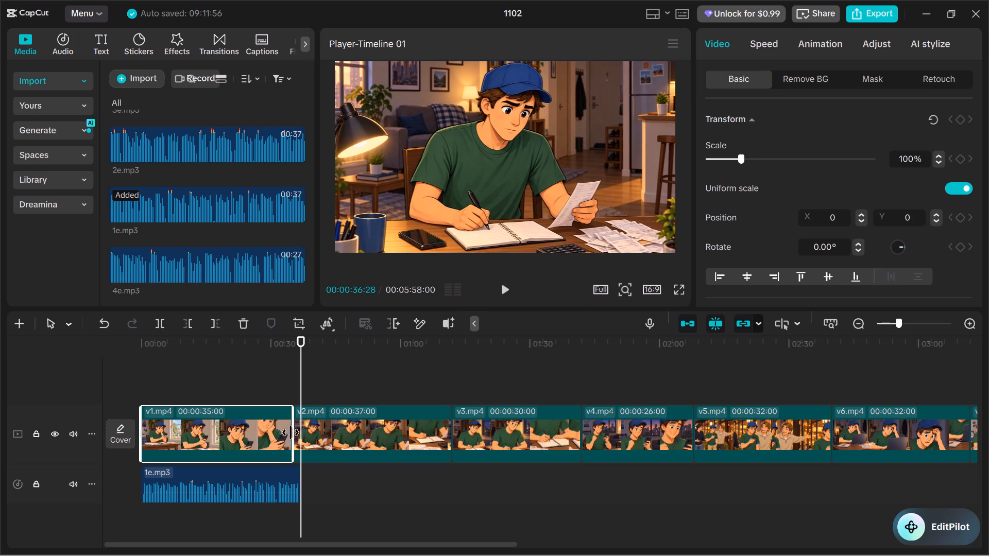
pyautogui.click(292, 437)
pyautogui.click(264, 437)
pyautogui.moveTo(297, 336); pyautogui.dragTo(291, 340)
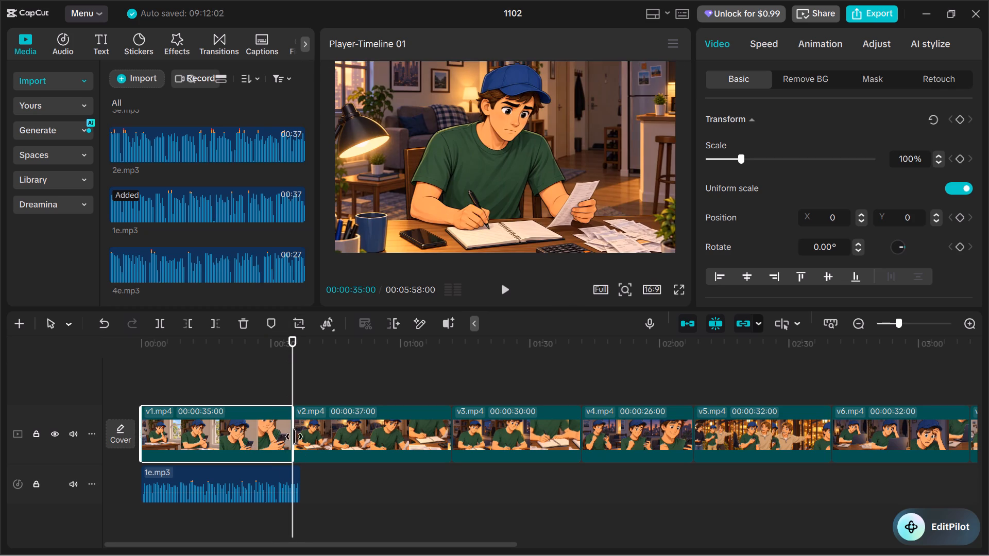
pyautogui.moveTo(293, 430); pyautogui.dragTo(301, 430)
# Step the playhead frame by frame between the ends of v1.mp4 and 1e.mp3 to examine the gap.
pyautogui.press('Right')
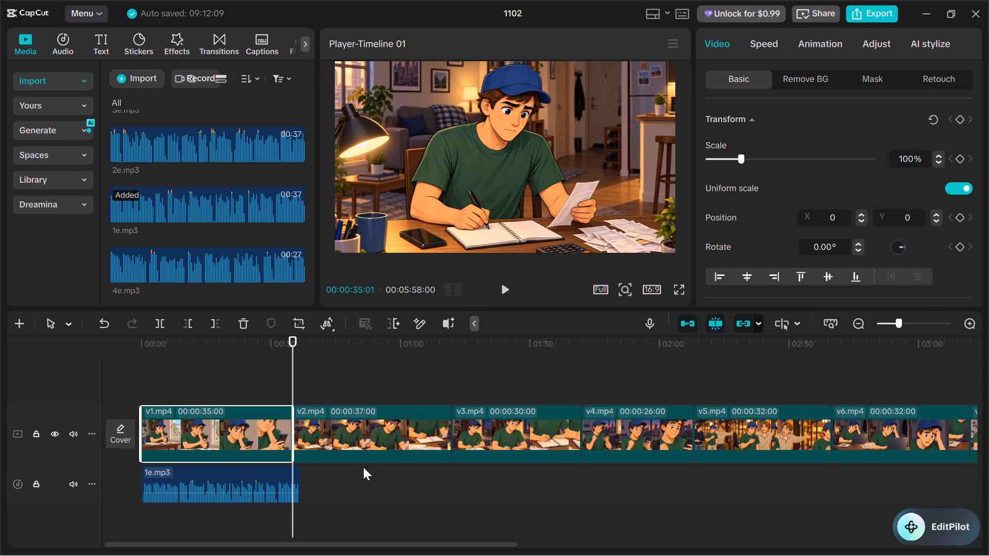
pyautogui.press('Right')
pyautogui.press('Right')
pyautogui.press('Right')
pyautogui.press('Right')
pyautogui.press('Right')
pyautogui.press('Right')
pyautogui.press('Right')
pyautogui.press('Right')
pyautogui.press('Right')
pyautogui.press('Right')
pyautogui.press('Right')
pyautogui.press('Right')
pyautogui.press('Right')
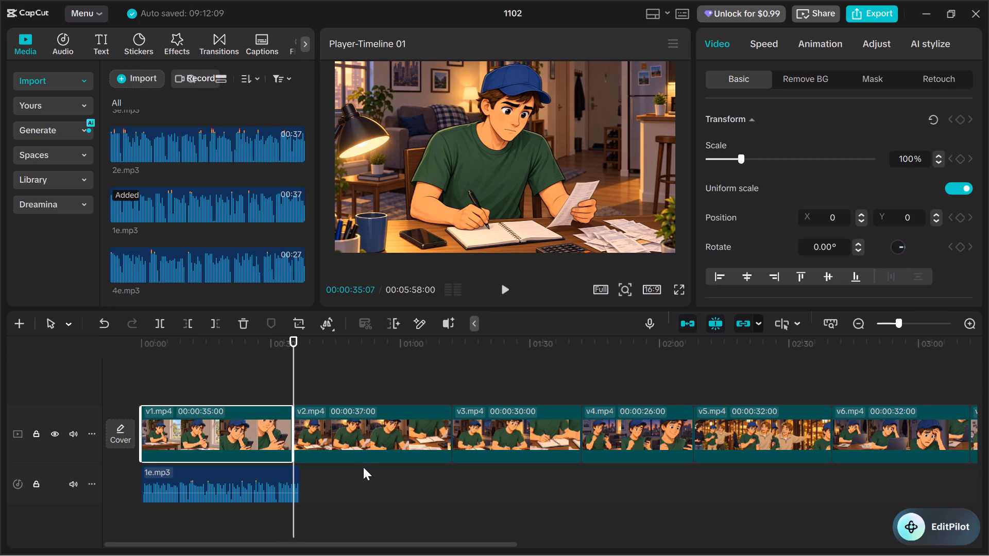
pyautogui.press('Right')
pyautogui.press('Right')
pyautogui.press('Right')
pyautogui.press('Right')
pyautogui.press('Right')
pyautogui.press('Right')
pyautogui.press('Right')
pyautogui.press('Right')
pyautogui.press('Right')
pyautogui.press('Right')
pyautogui.press('Right')
pyautogui.press('Right')
pyautogui.press('Right')
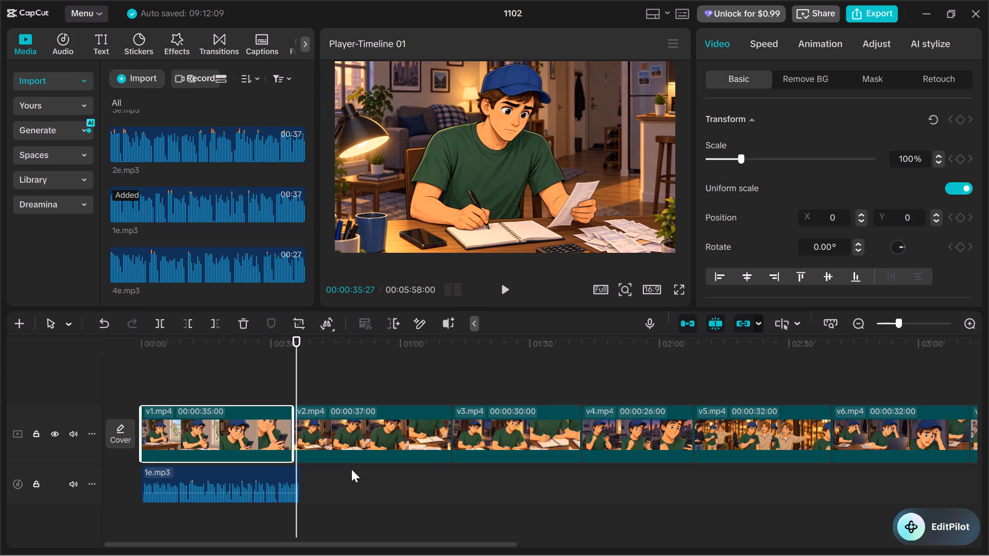
pyautogui.click(356, 433)
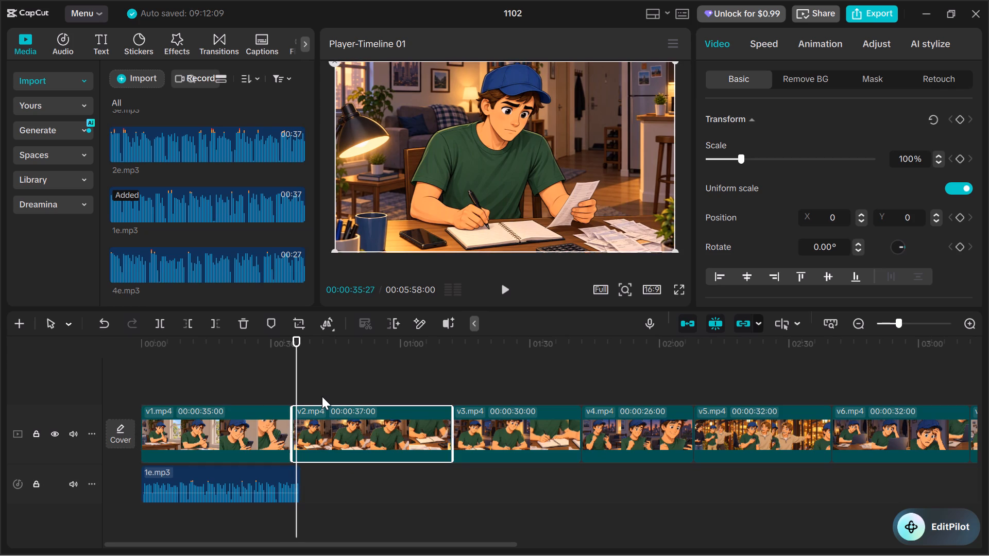
pyautogui.click(259, 430)
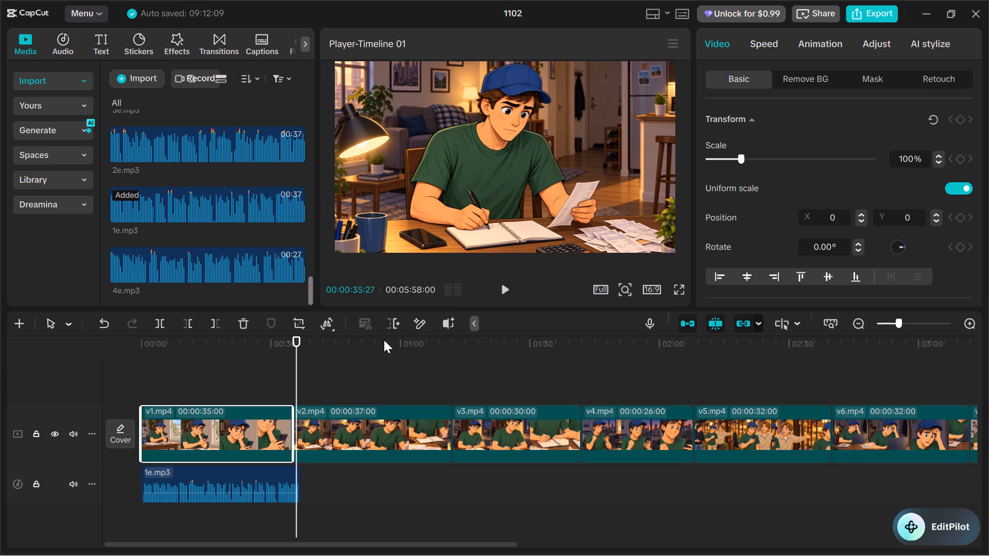
pyautogui.press('Right')
pyautogui.press('Right')
pyautogui.press('Right')
pyautogui.press('Right')
pyautogui.press('Right')
pyautogui.press('Right')
pyautogui.press('Right')
pyautogui.press('Right')
pyautogui.press('Right')
pyautogui.press('Right')
pyautogui.press('Right')
pyautogui.press('Right')
pyautogui.press('Right')
pyautogui.press('Right')
pyautogui.press('Right')
pyautogui.press('Right')
pyautogui.press('Right')
pyautogui.press('Right')
pyautogui.press('Right')
pyautogui.press('Right')
pyautogui.press('Right')
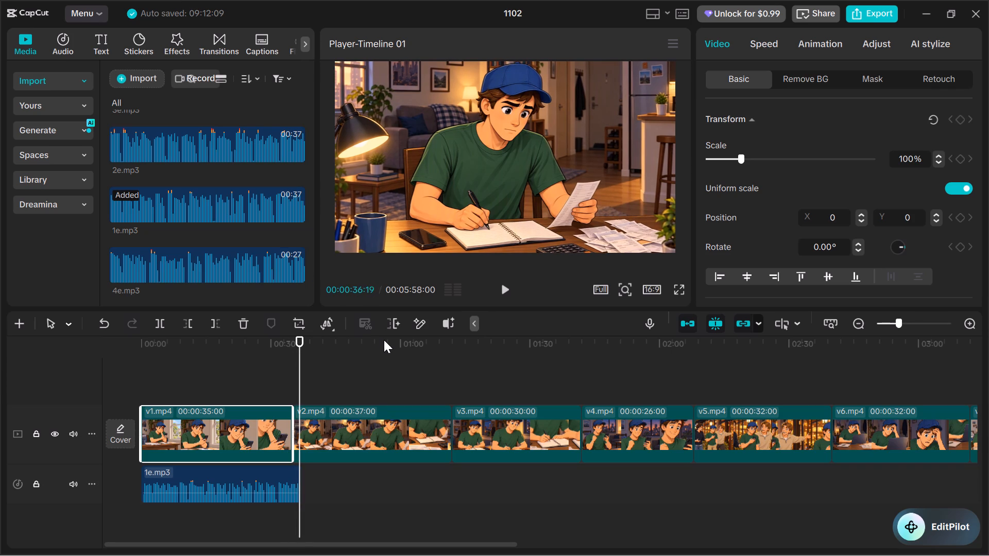
pyautogui.press('Left')
pyautogui.press('Left')
pyautogui.press('Left')
pyautogui.press('Left')
pyautogui.press('Left')
pyautogui.press('Left')
pyautogui.press('Left')
pyautogui.press('Left')
pyautogui.press('Left')
pyautogui.press('Left')
pyautogui.press('Left')
pyautogui.press('Left')
pyautogui.press('Left')
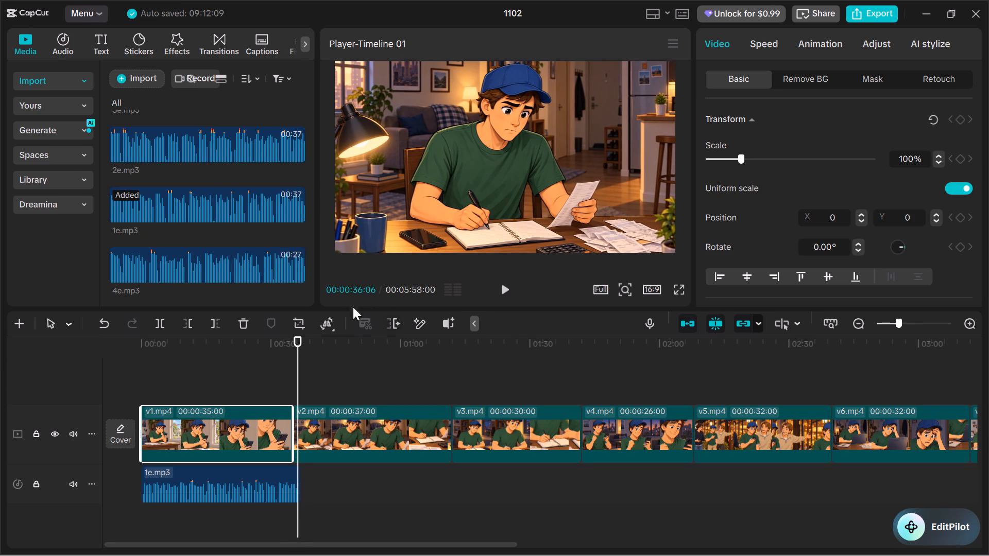
# Replay Scene 1 from the start of the timeline, pause after the narration ends, and select 1e.mp3.
pyautogui.moveTo(297, 336); pyautogui.dragTo(289, 338)
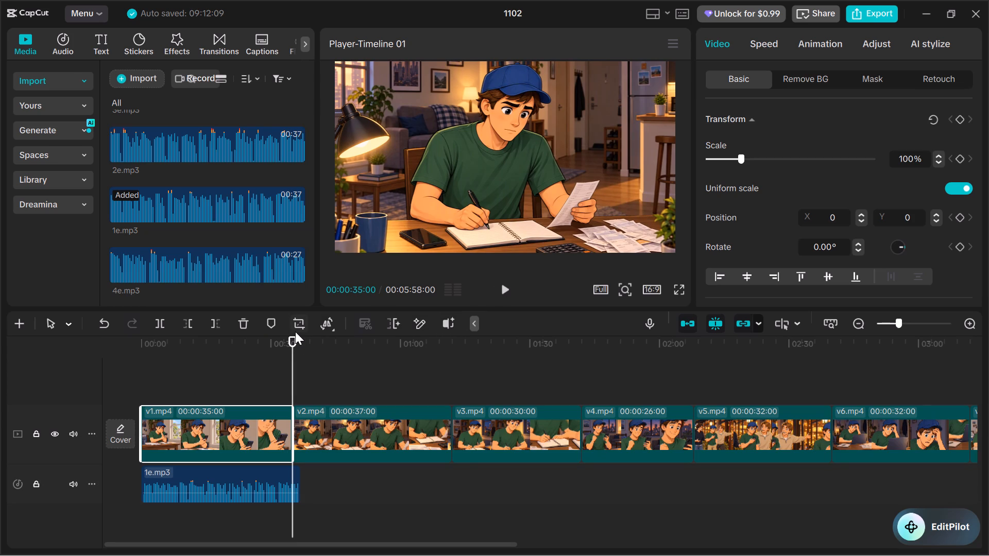
pyautogui.moveTo(292, 338); pyautogui.dragTo(121, 330)
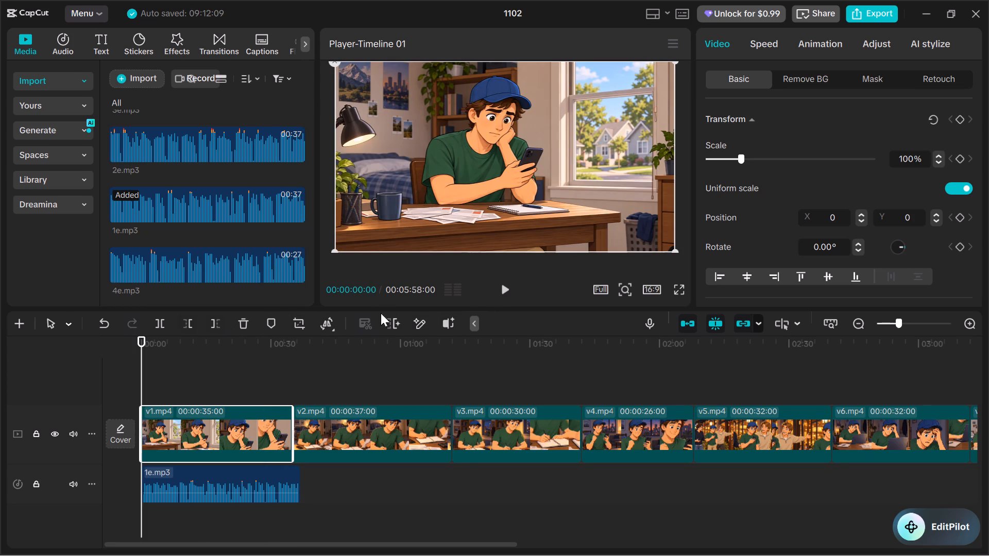
pyautogui.click(503, 283)
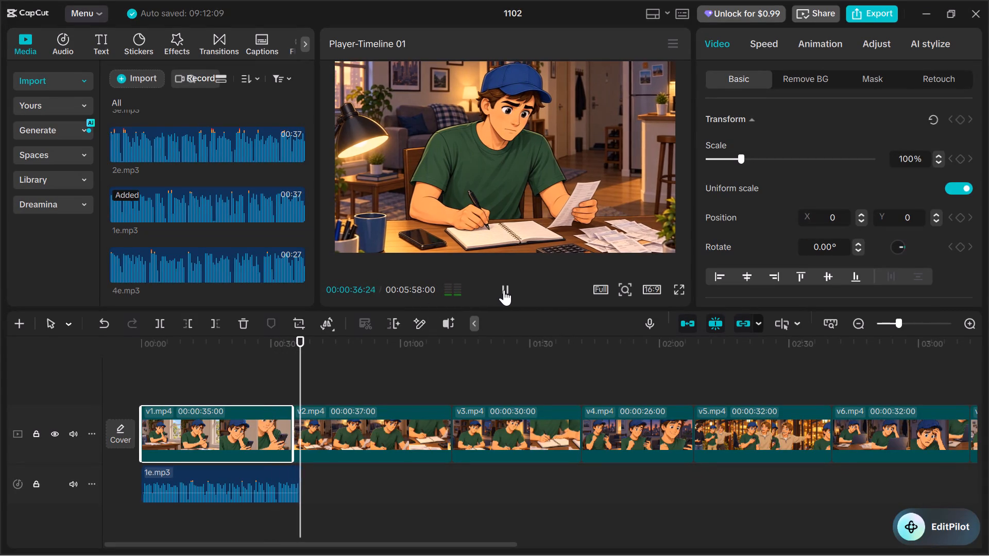
pyautogui.click(504, 290)
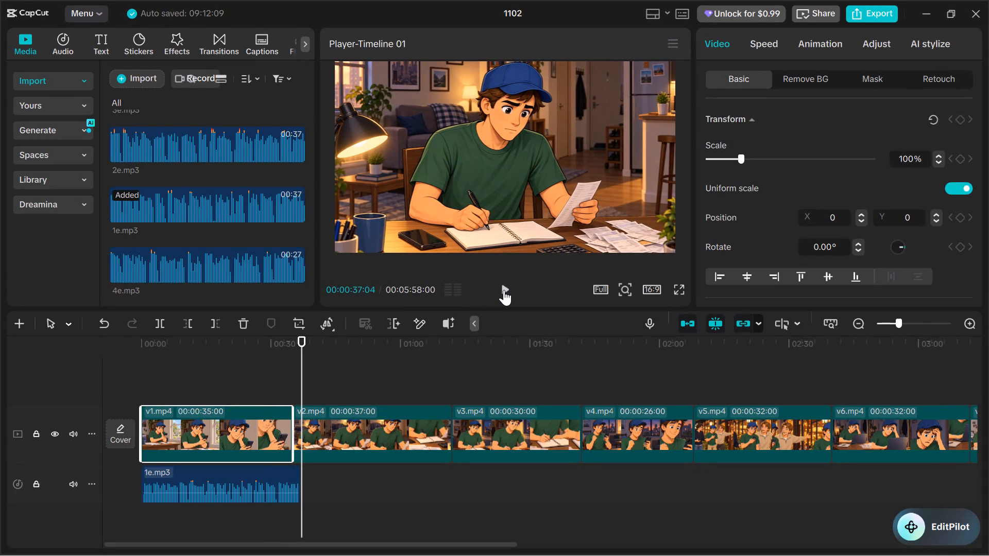
pyautogui.click(257, 484)
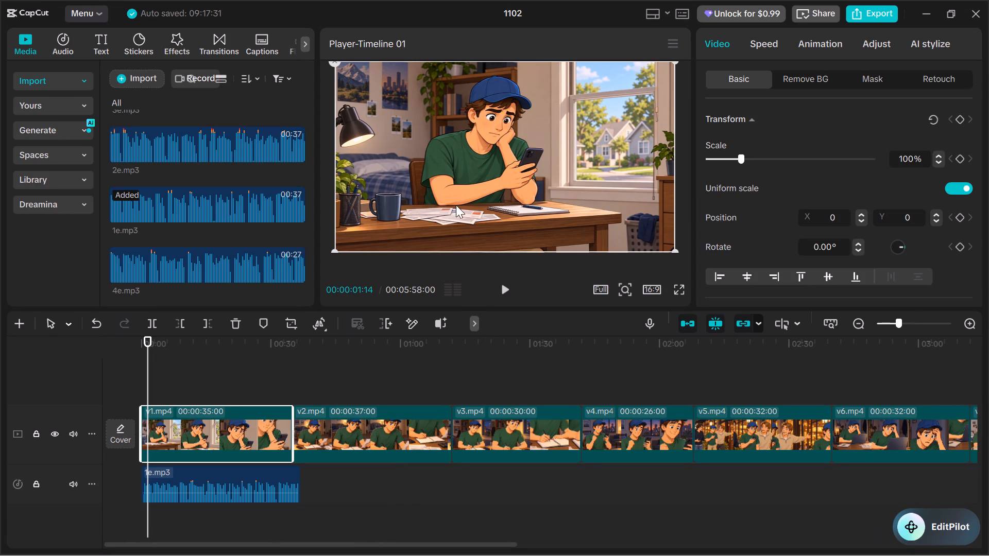
pyautogui.rightClick(255, 424)
pyautogui.rightClick(255, 425)
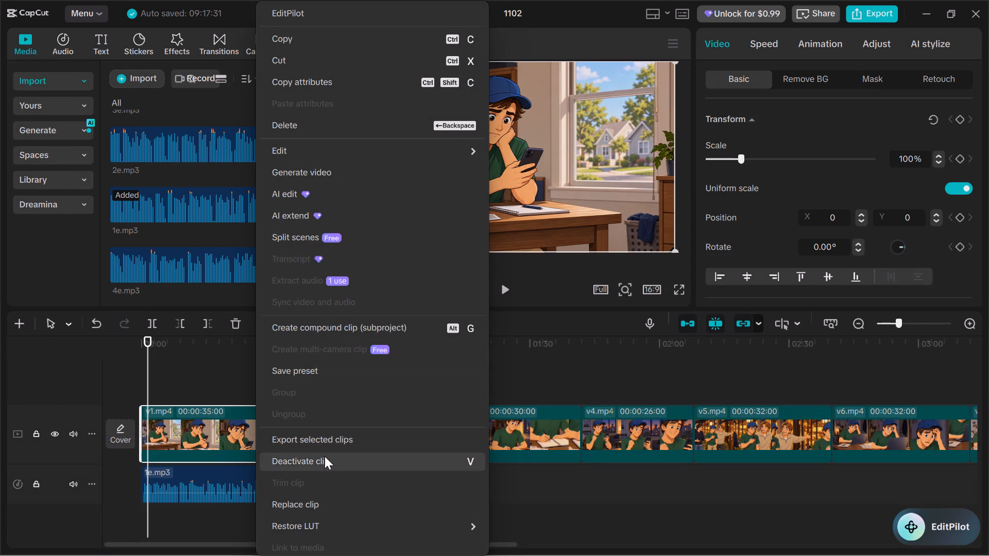
pyautogui.scroll(-6, 325, 450)
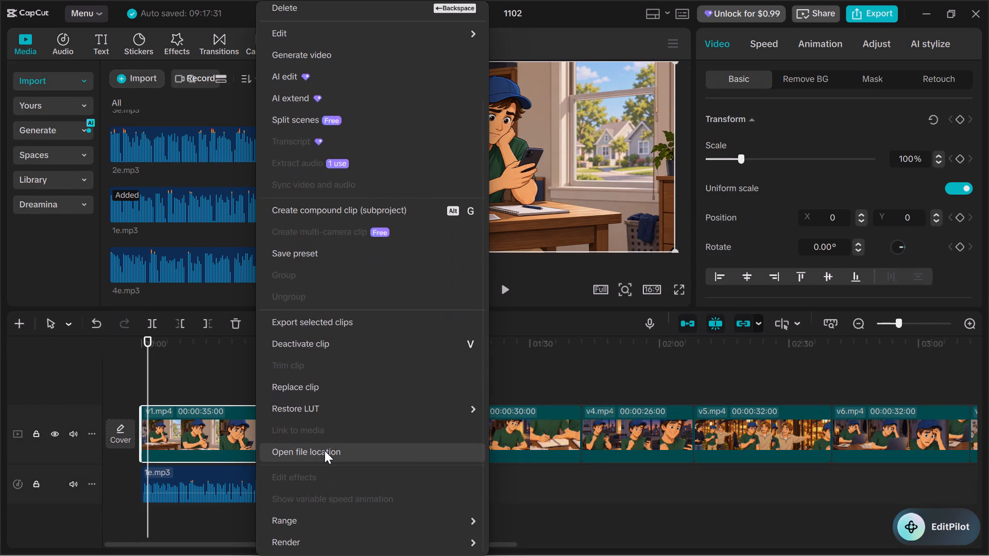
pyautogui.scroll(-2, 325, 450)
pyautogui.scroll(5, 325, 450)
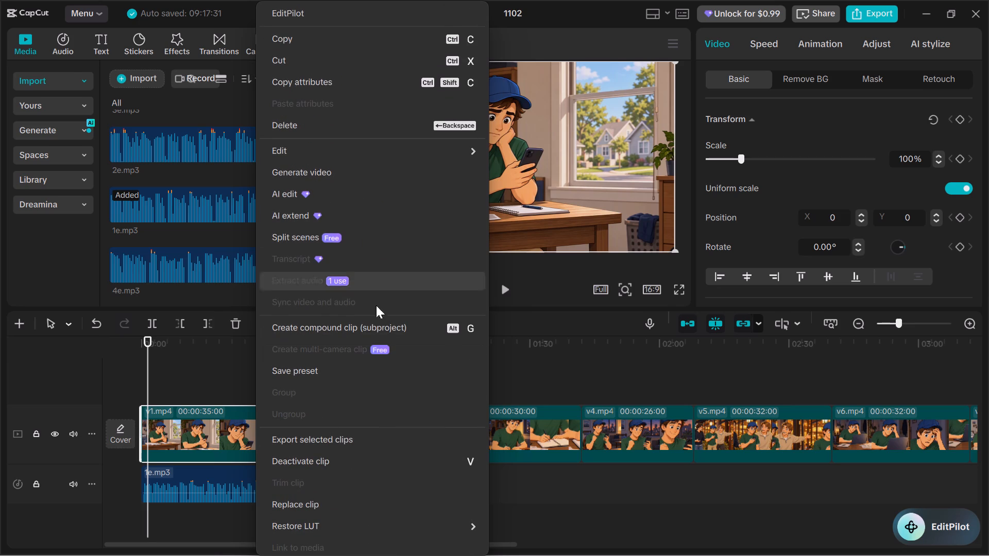
pyautogui.scroll(-6, 387, 337)
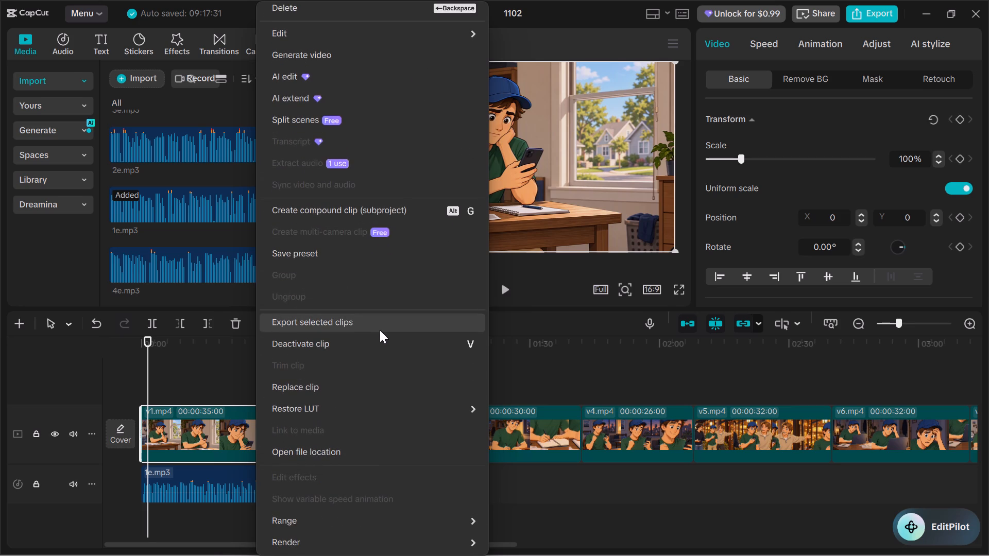
pyautogui.click(557, 353)
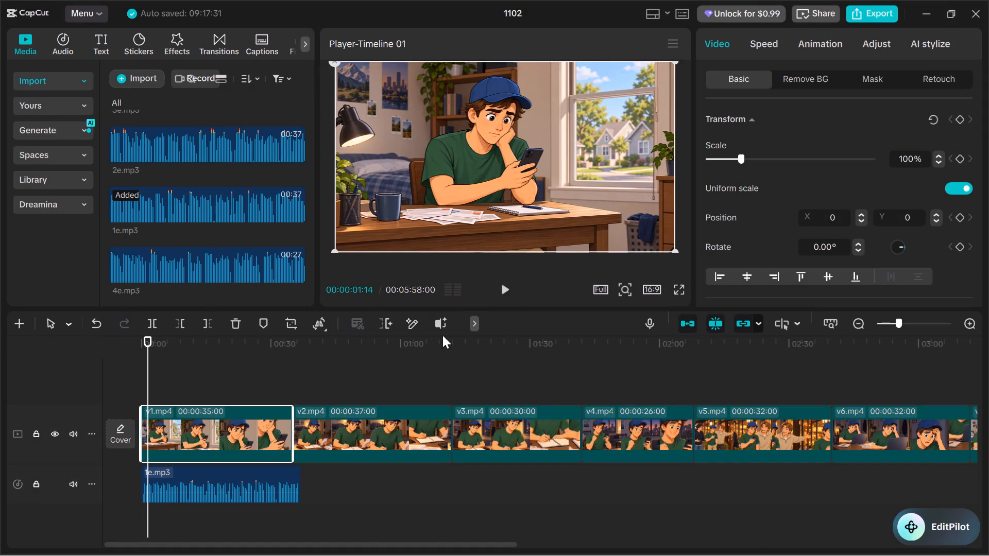
# Search the full list of clip options for v1.mp4 and the preview for a Freeze command.
pyautogui.rightClick(212, 442)
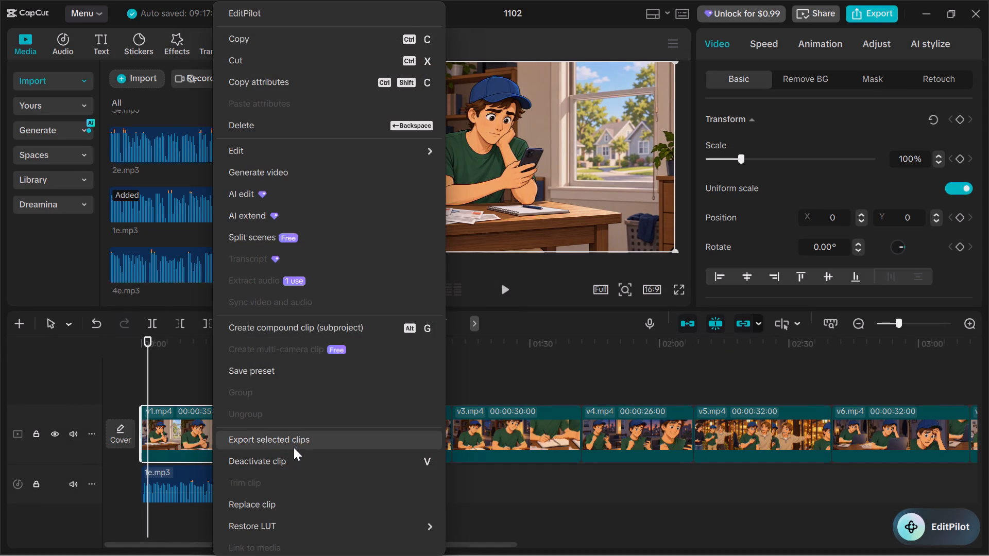
pyautogui.scroll(-5, 294, 447)
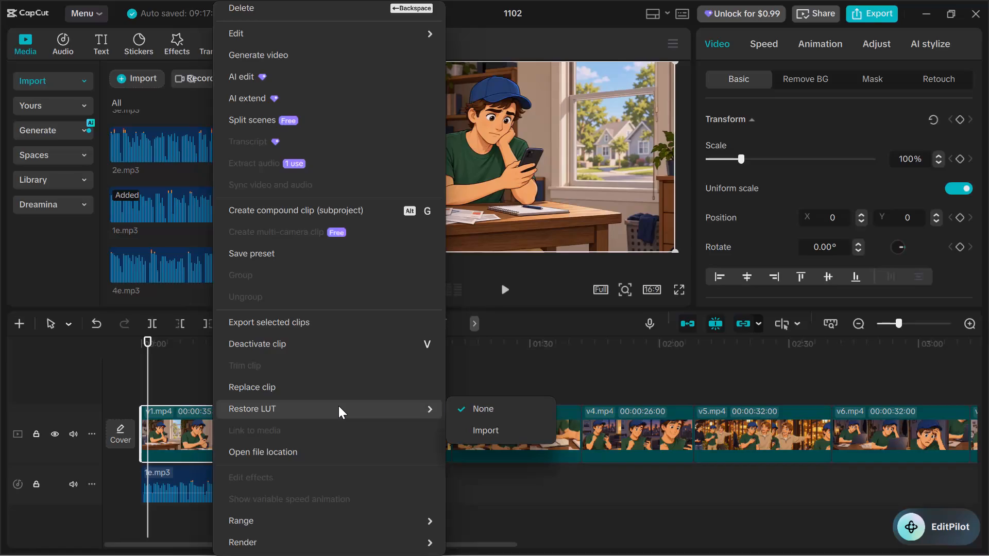
pyautogui.scroll(5, 338, 406)
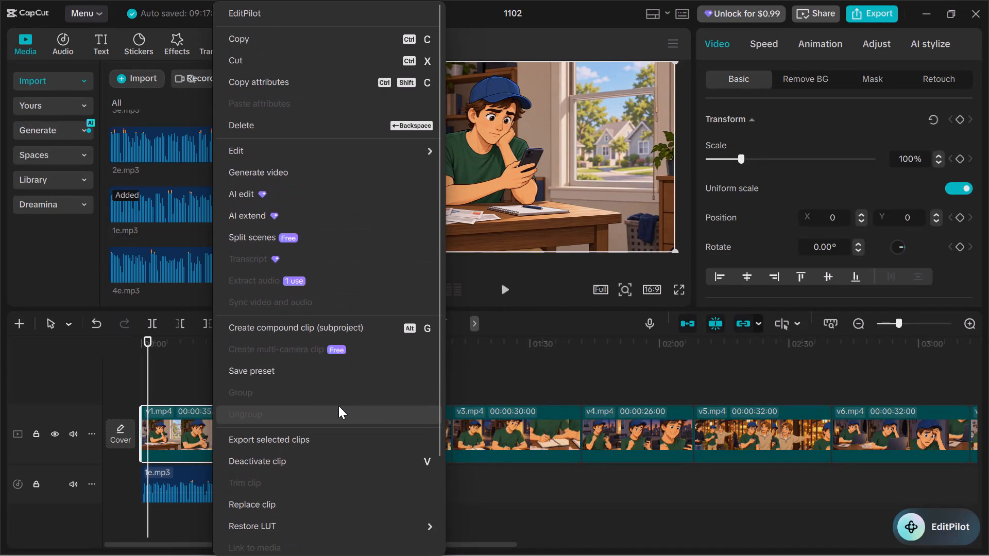
pyautogui.click(501, 363)
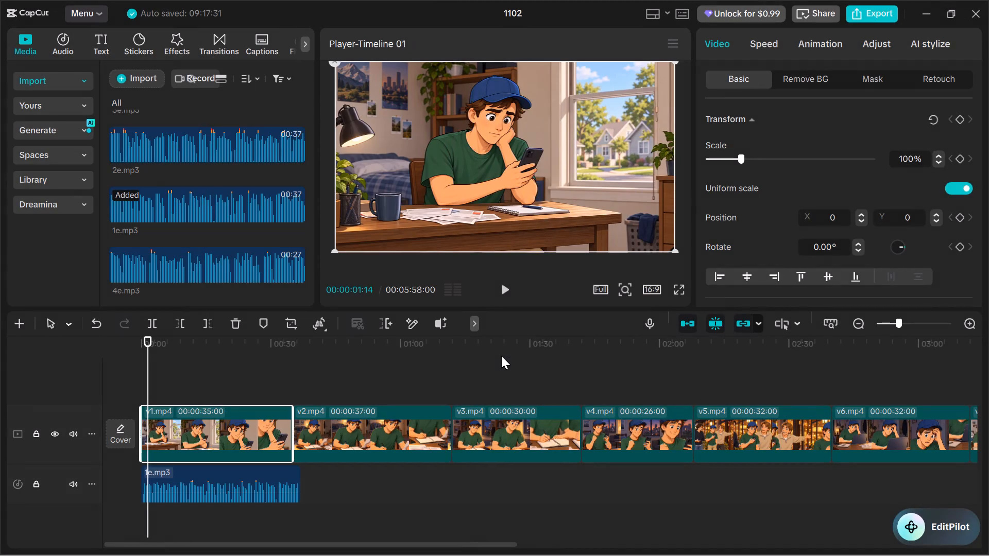
pyautogui.rightClick(540, 216)
pyautogui.doubleClick(207, 430)
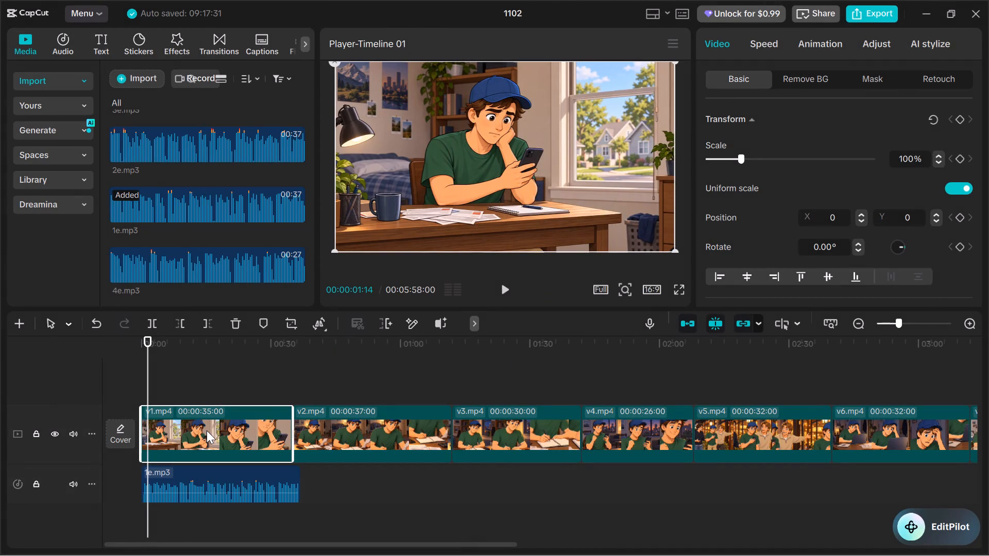
pyautogui.rightClick(207, 430)
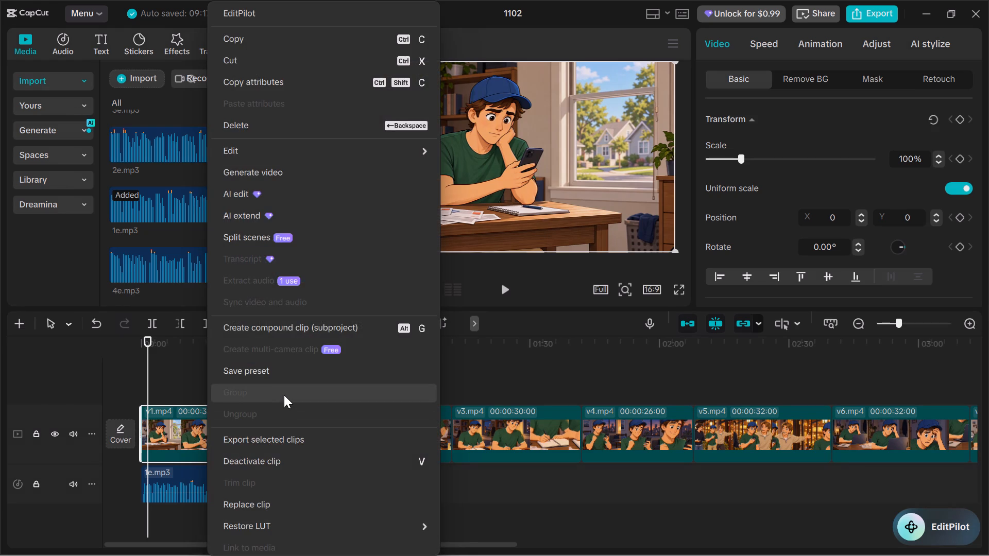
pyautogui.scroll(-1, 284, 395)
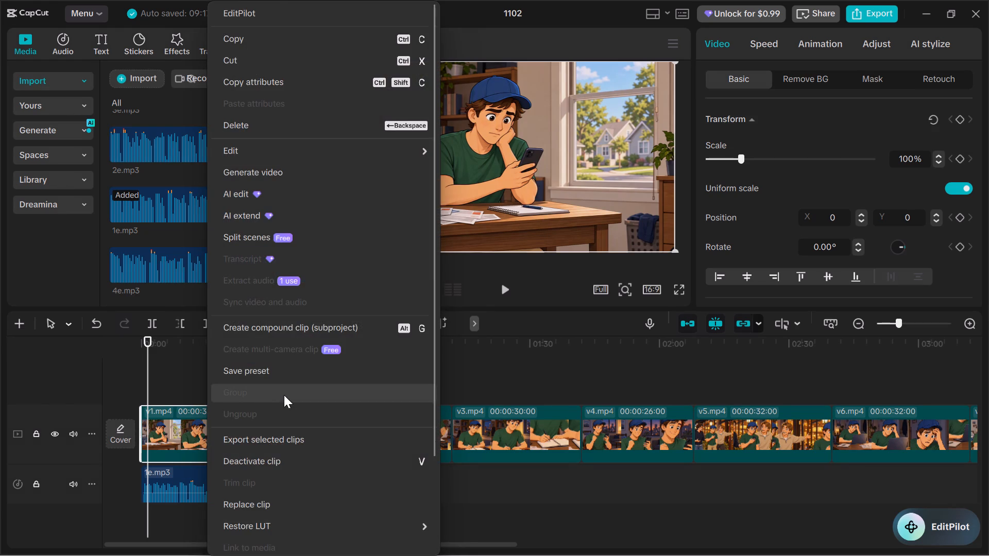
pyautogui.scroll(-7, 284, 395)
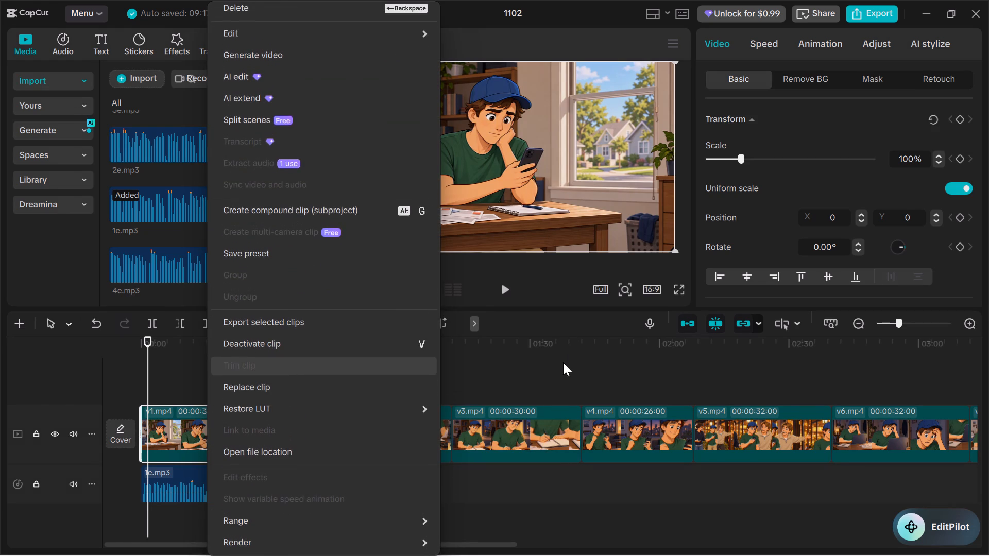
pyautogui.click(565, 367)
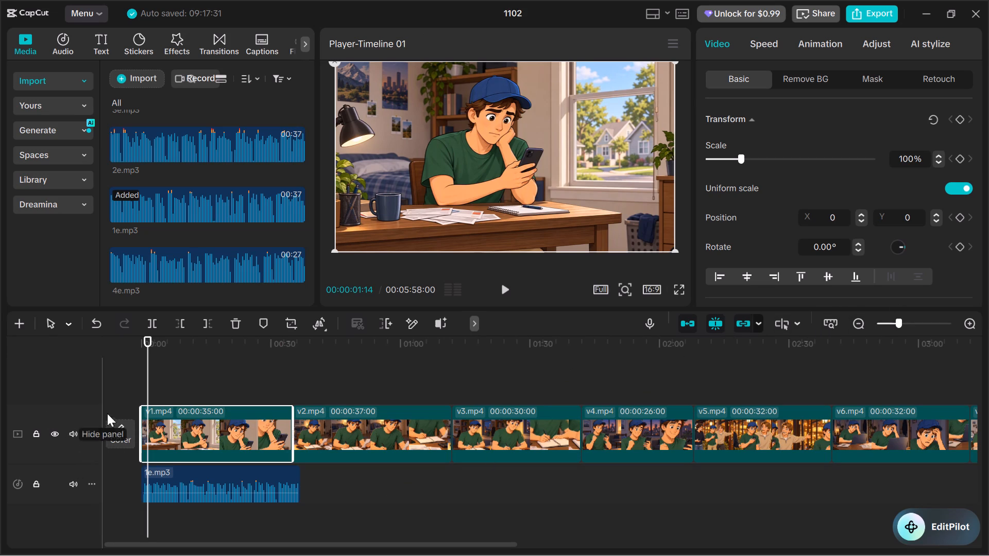
# Move the playhead to the very start of the timeline at 00:00:00:00.
pyautogui.moveTo(148, 335); pyautogui.dragTo(134, 338)
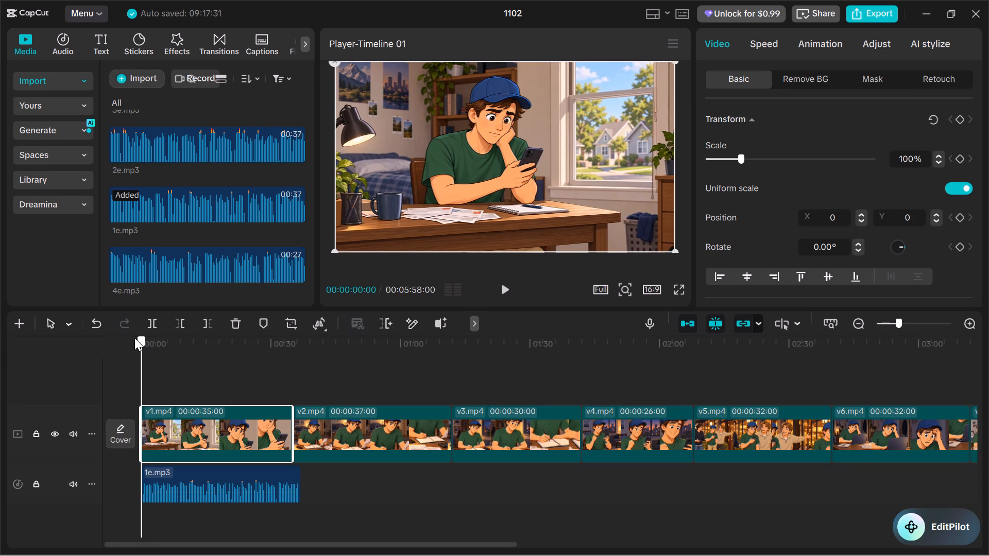
pyautogui.moveTo(134, 338); pyautogui.dragTo(130, 338)
# Check the options at the v1.mp4 and v2.mp4 boundary, near the end of v1.mp4, and in the preview for Freeze.
pyautogui.click(292, 429)
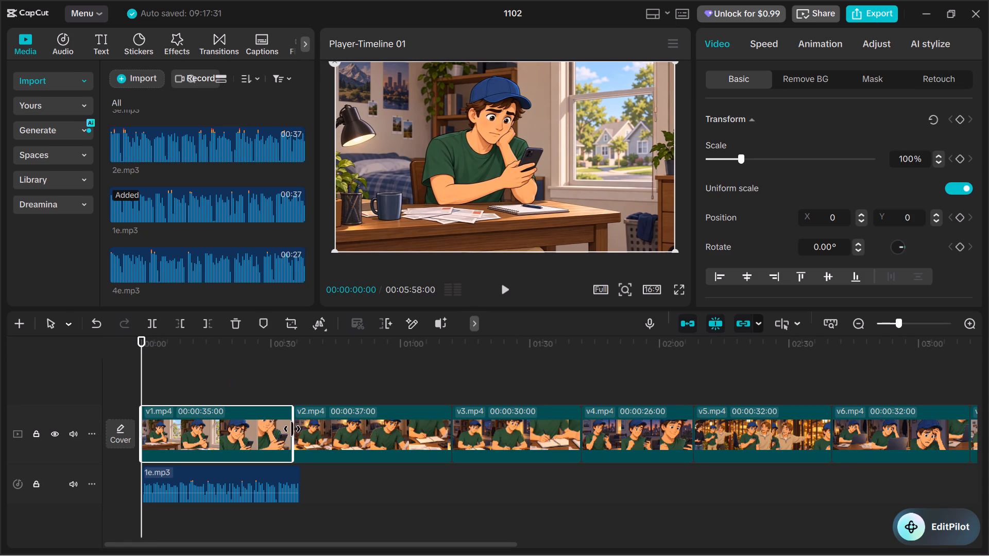
pyautogui.rightClick(292, 429)
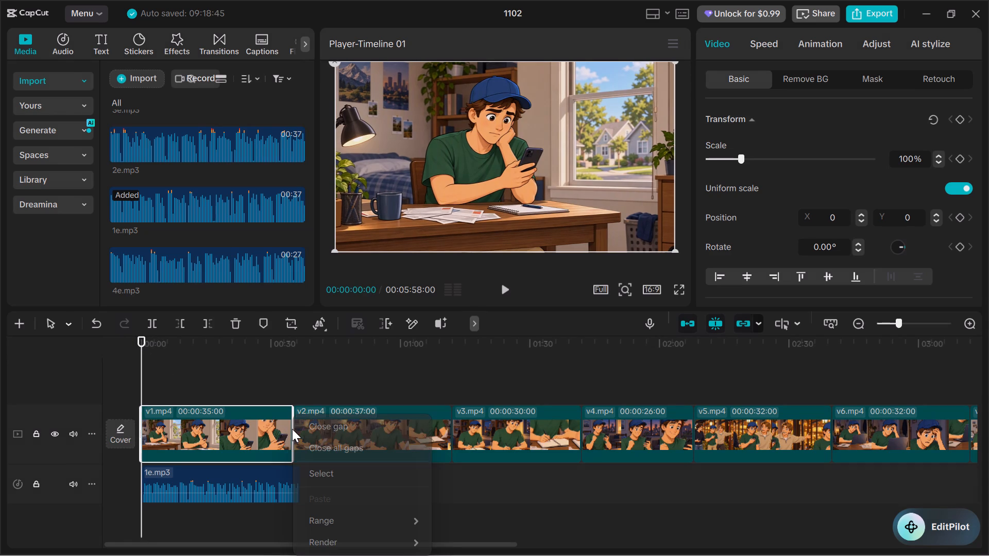
pyautogui.scroll(-3, 330, 464)
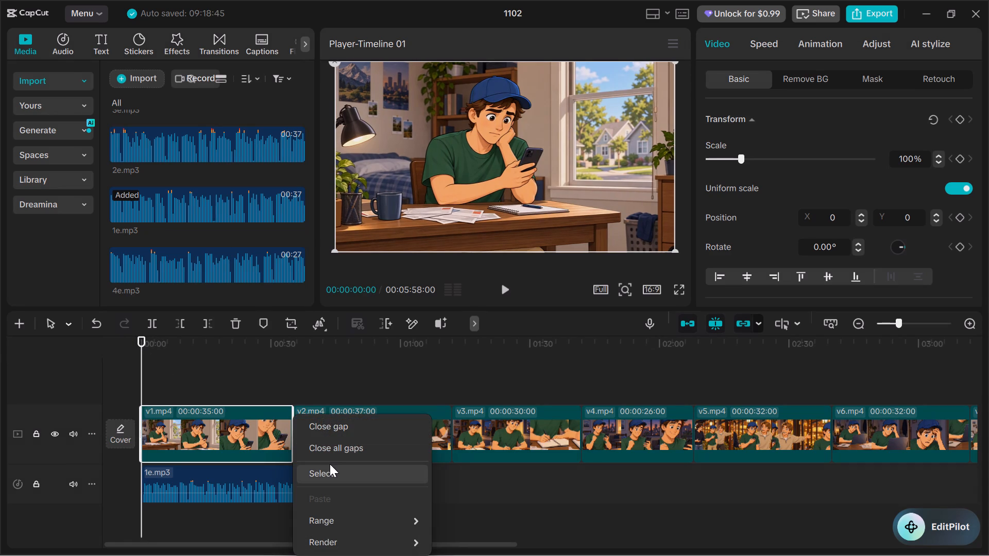
pyautogui.scroll(-1, 330, 464)
pyautogui.scroll(-2, 359, 538)
pyautogui.click(306, 365)
pyautogui.rightClick(278, 432)
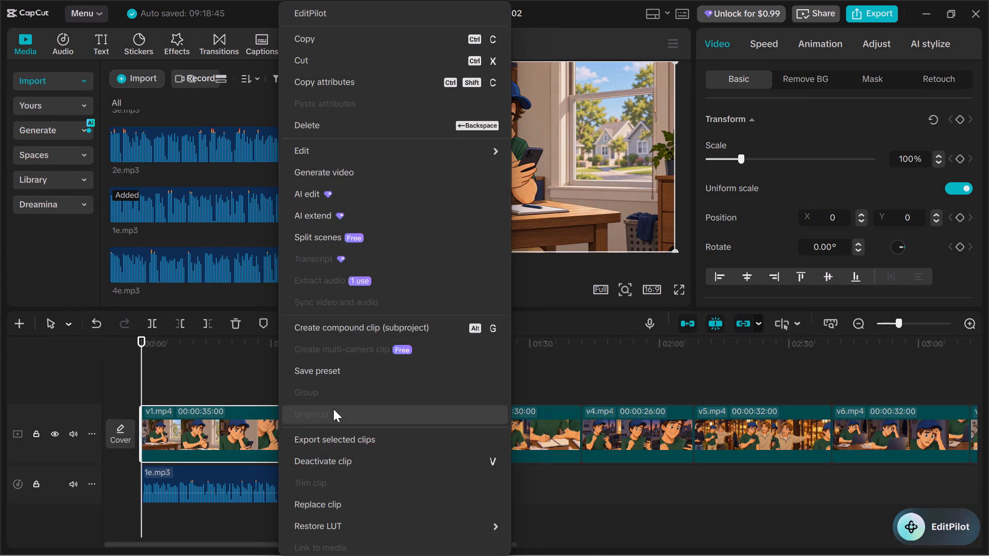
pyautogui.scroll(-3, 333, 409)
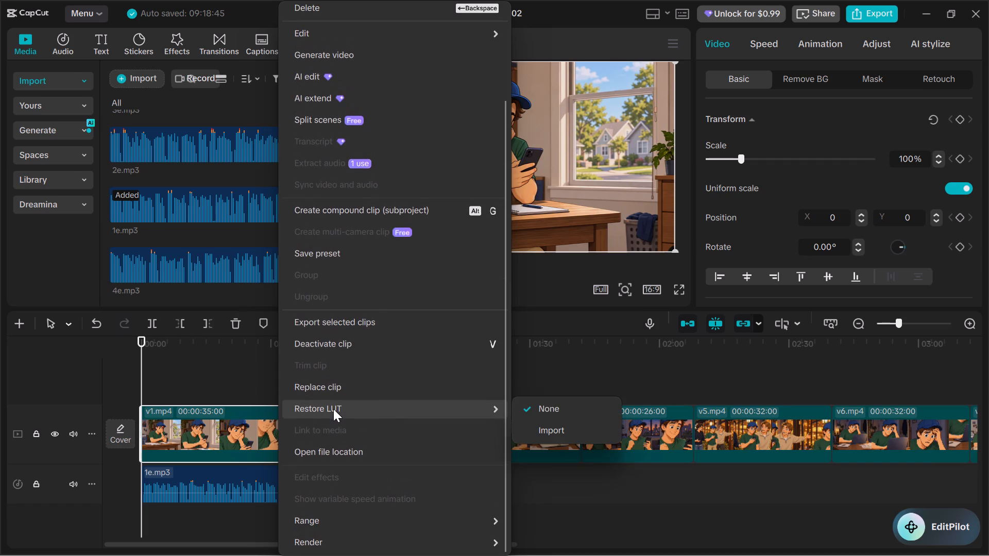
pyautogui.scroll(4, 333, 409)
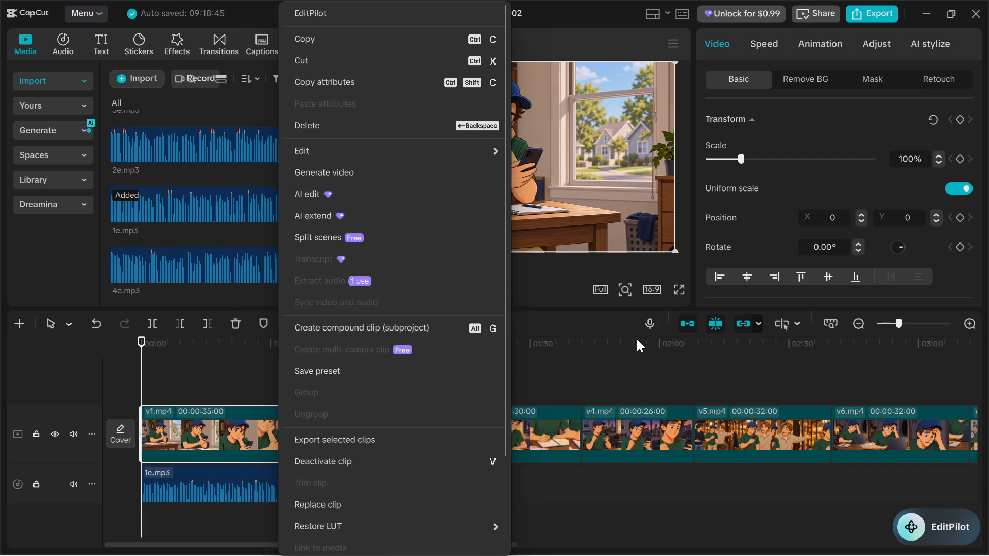
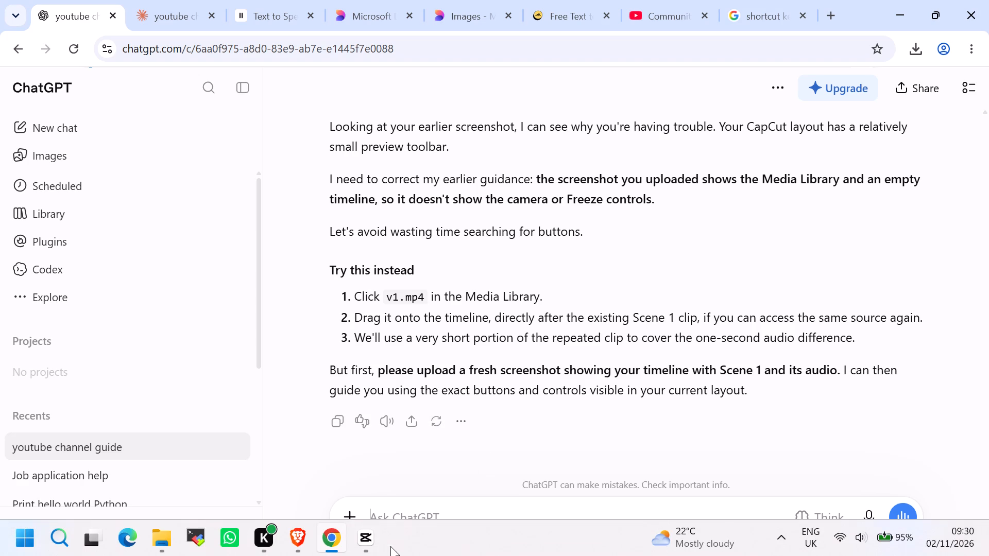
# Switch to CapCut and examine the timeline tools and their options around Scene 1 and its audio.
pyautogui.click(357, 549)
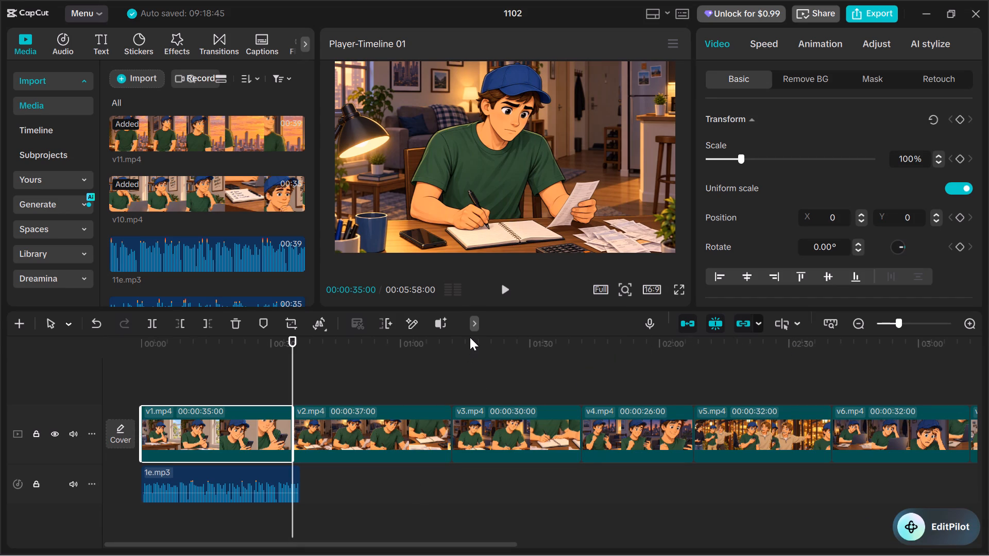
pyautogui.scroll(-3, 470, 337)
pyautogui.click(796, 323)
pyautogui.click(796, 323)
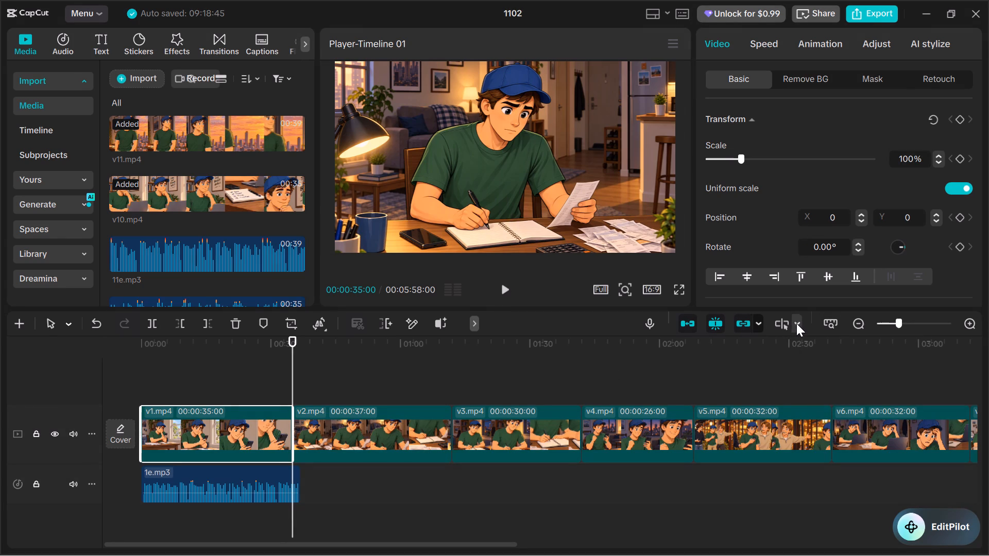